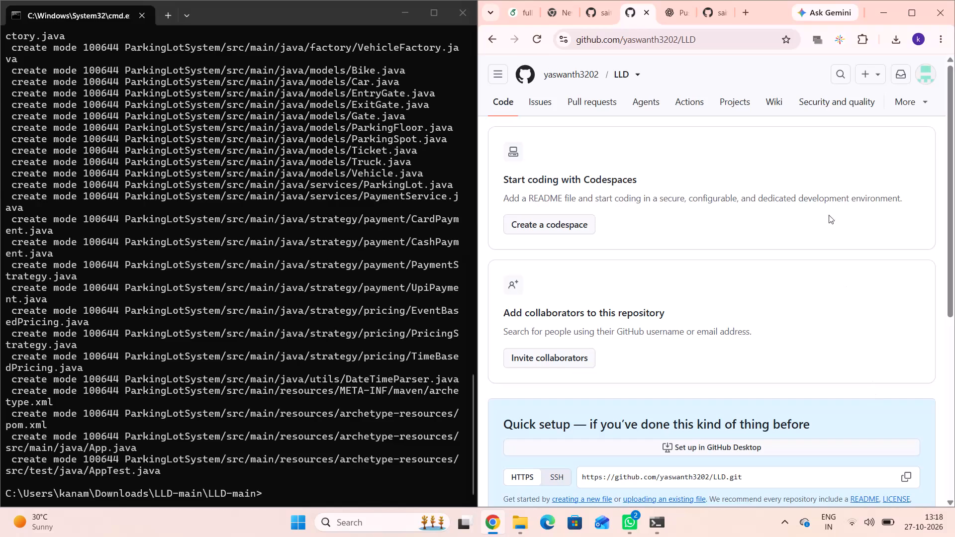
Following the ChatGPT instructions, run git branch -M main in the terminal to name the project's branch main.
{"action": "left_click", "coordinate": [670, 17]}
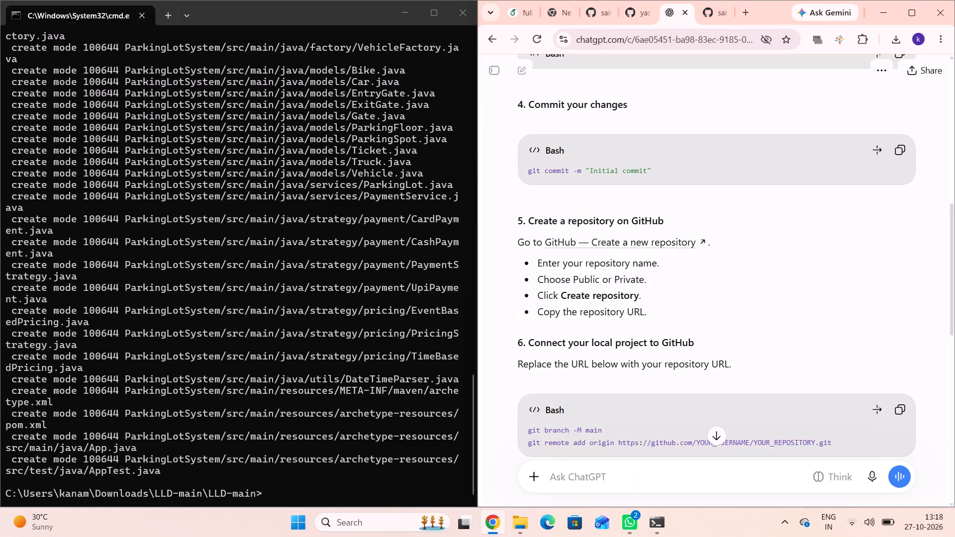
{"action": "scroll", "coordinate": [644, 305], "scroll_direction": "down", "scroll_amount": 1}
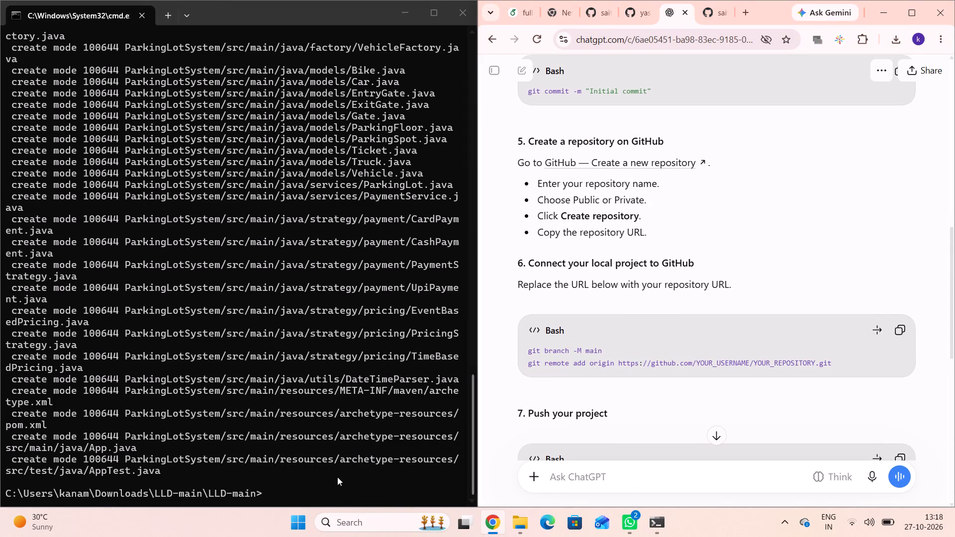
{"action": "left_click", "coordinate": [327, 497]}
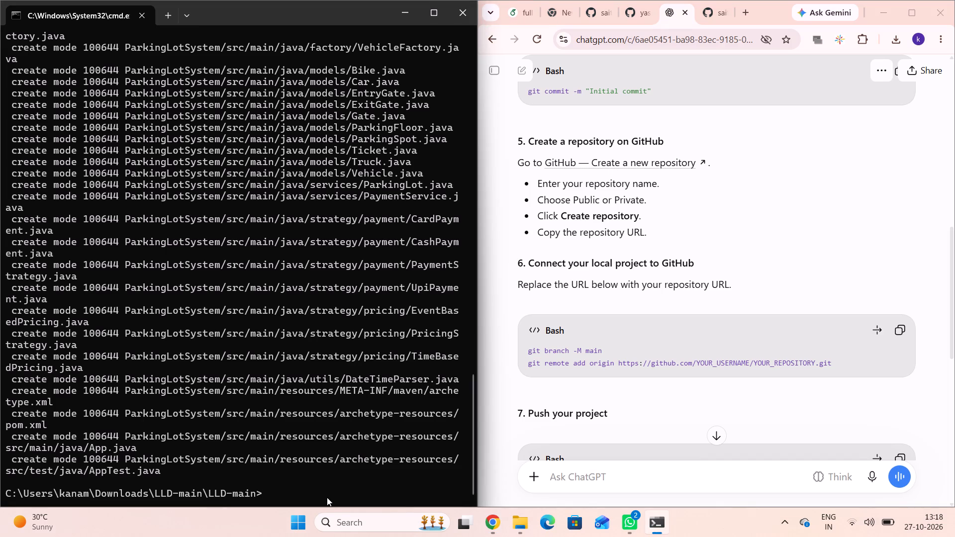
{"action": "type", "text": "gi"}
{"action": "key", "text": "space"}
{"action": "key", "text": "BackSpace"}
{"action": "type", "text": "t"}
{"action": "key", "text": "space"}
{"action": "type", "text": "brach"}
{"action": "key", "text": "space"}
{"action": "key", "text": "BackSpace"}
{"action": "key", "text": "BackSpace"}
{"action": "key", "text": "BackSpace"}
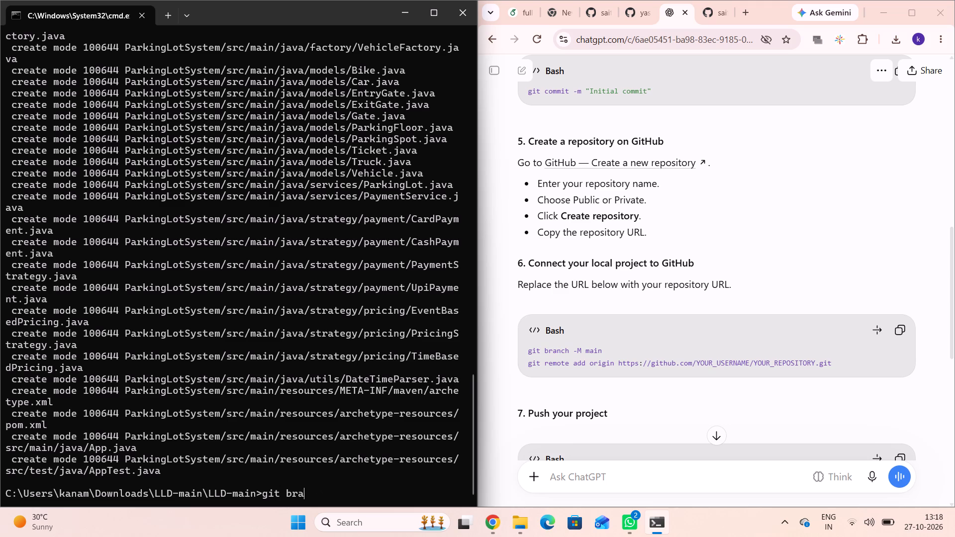
{"action": "type", "text": "nch"}
{"action": "key", "text": "space"}
{"action": "type", "text": "-M main"}
{"action": "key", "text": "Return"}
Add the HTTPS URL of the new GitHub LLD repository as the remote origin with git remote add.
{"action": "type", "text": "git remote add oi"}
{"action": "key", "text": "BackSpace"}
{"action": "type", "text": "rigin htp"}
{"action": "key", "text": "BackSpace"}
{"action": "type", "text": "tps"}
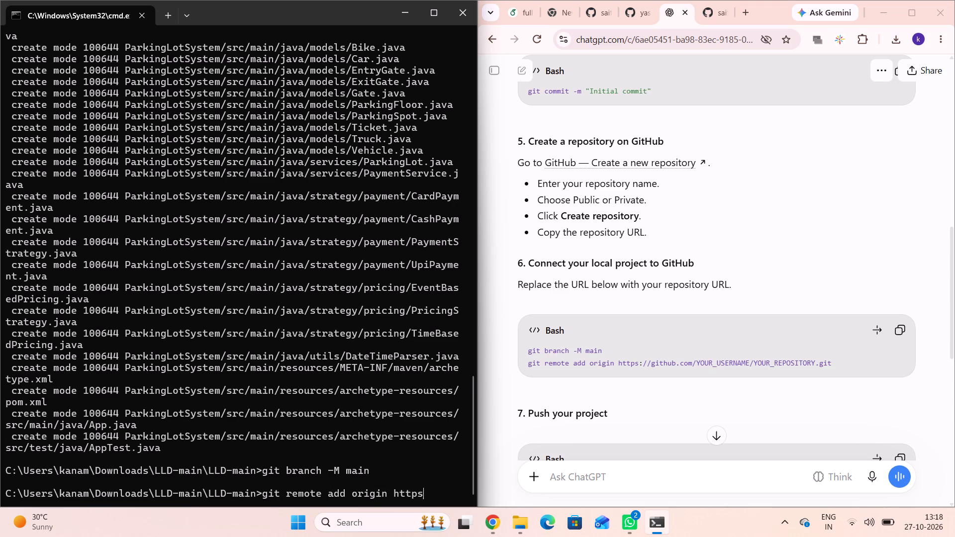
{"action": "key", "text": "shift+colon"}
{"action": "type", "text": "//"}
{"action": "type", "text": "github"}
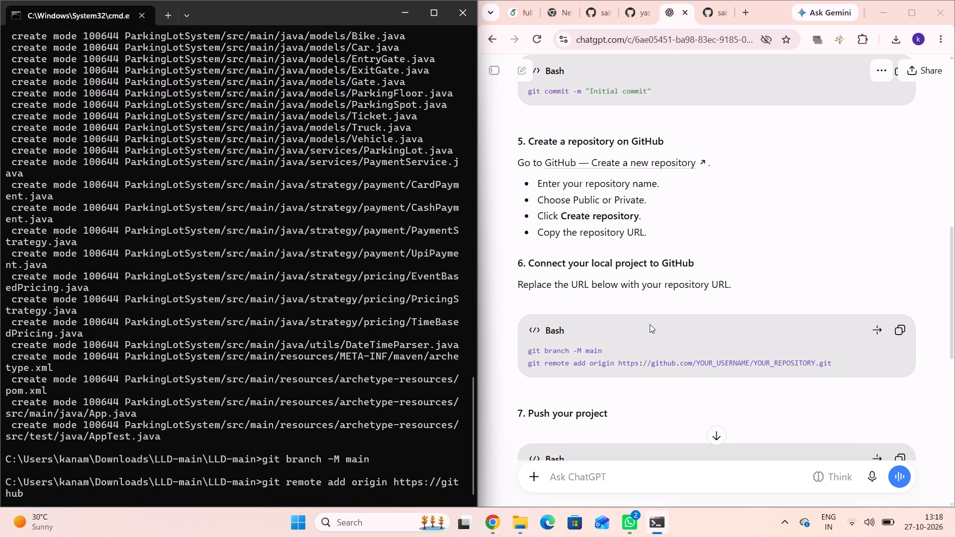
{"action": "scroll", "coordinate": [707, 269], "scroll_direction": "down", "scroll_amount": 1}
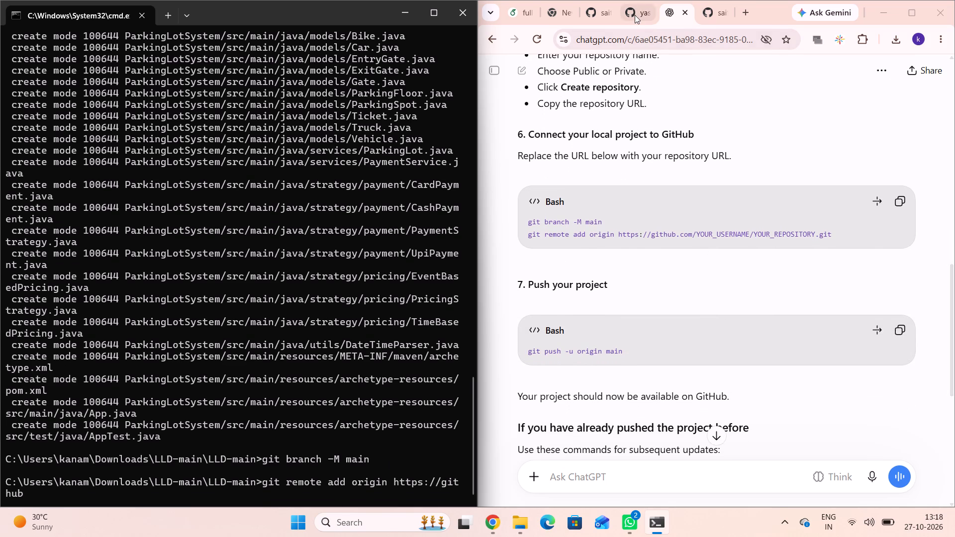
{"action": "left_click", "coordinate": [635, 15]}
{"action": "scroll", "coordinate": [640, 306], "scroll_direction": "down", "scroll_amount": 3}
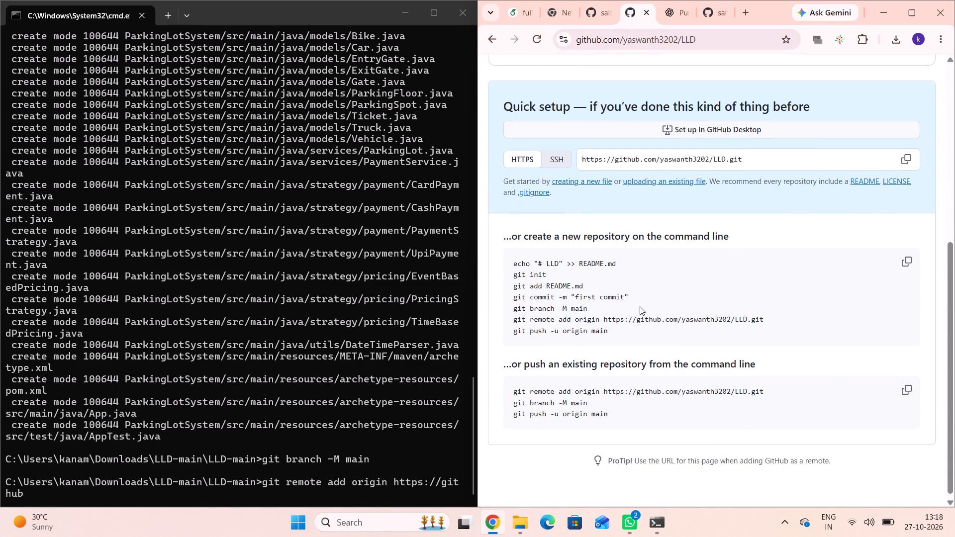
{"action": "scroll", "coordinate": [640, 306], "scroll_direction": "down", "scroll_amount": 1}
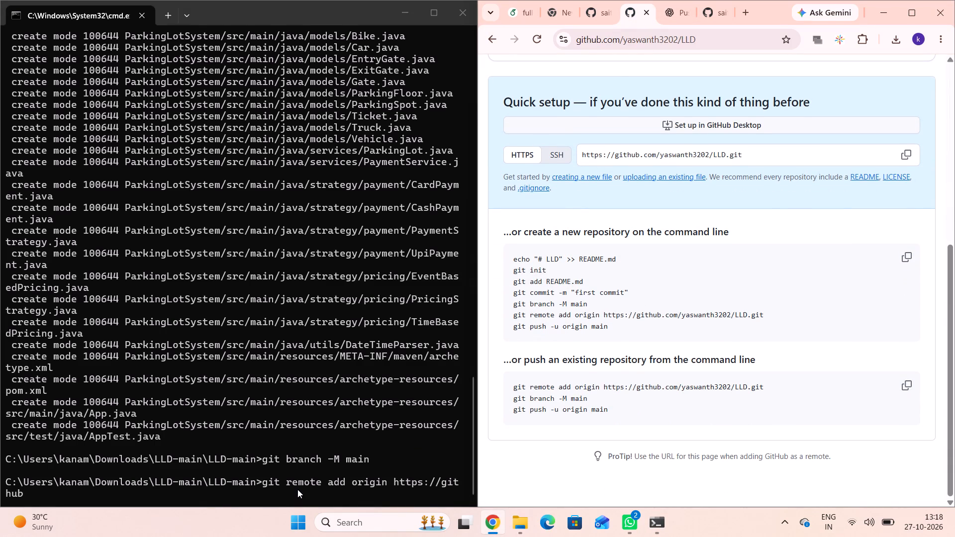
{"action": "left_click", "coordinate": [297, 489]}
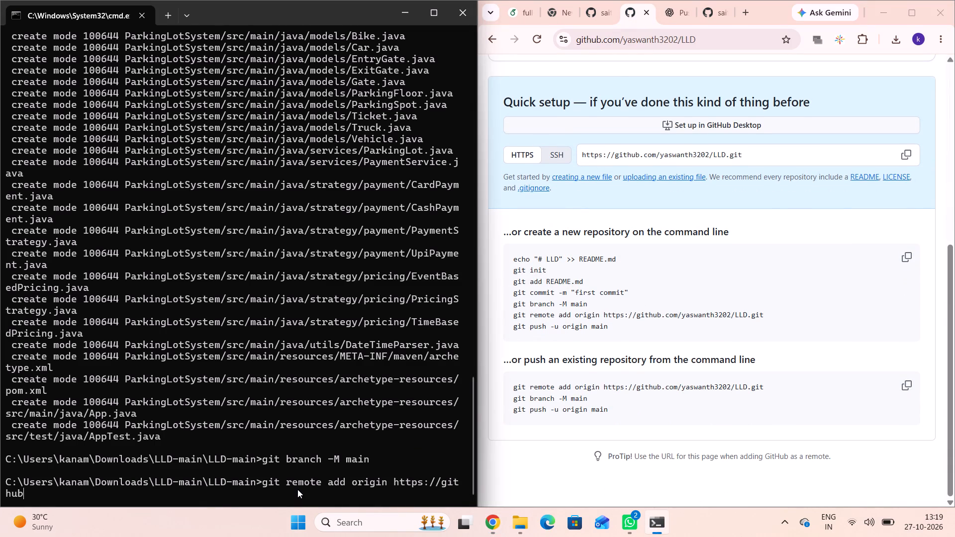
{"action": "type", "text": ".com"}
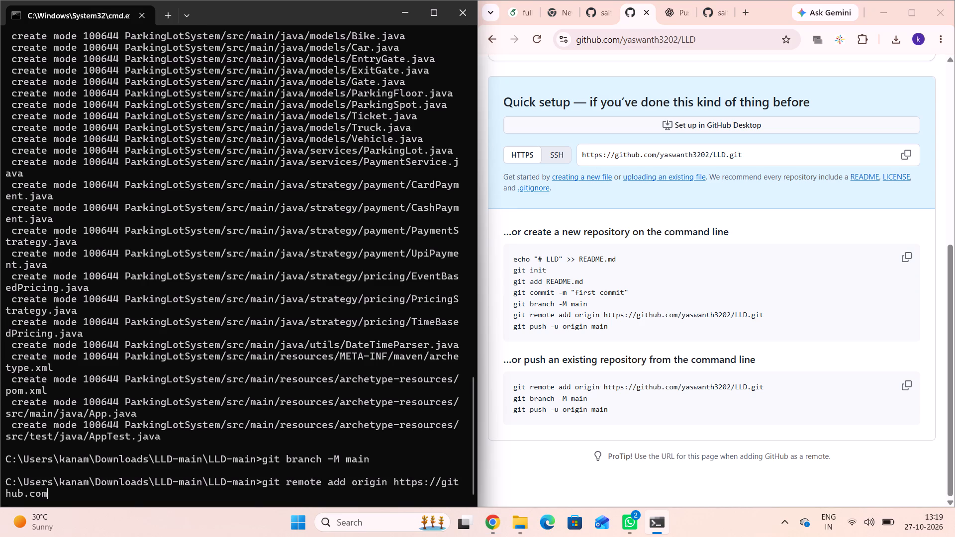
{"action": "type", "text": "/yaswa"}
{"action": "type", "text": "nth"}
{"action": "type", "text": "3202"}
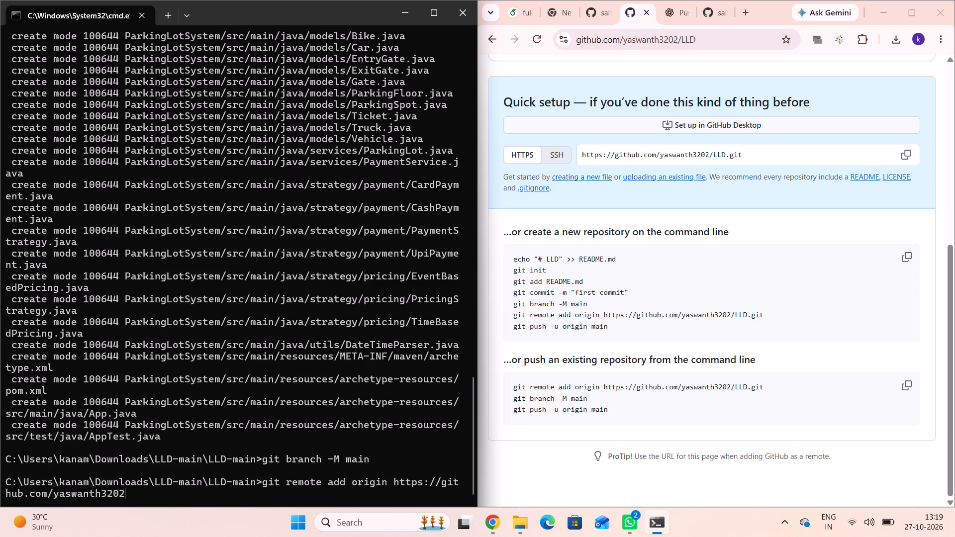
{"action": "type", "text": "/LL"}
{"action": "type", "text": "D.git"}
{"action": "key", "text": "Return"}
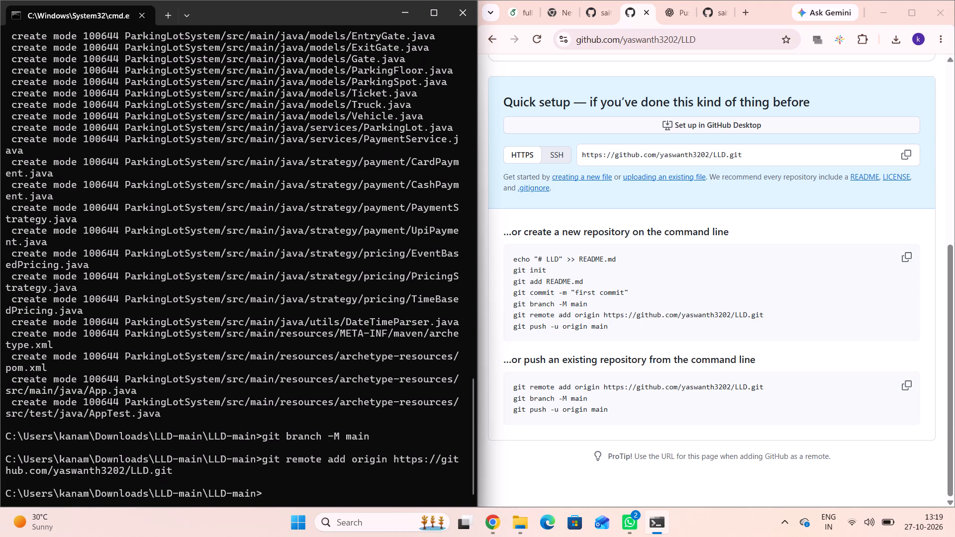
Push the main branch to GitHub with git push -u origin main.
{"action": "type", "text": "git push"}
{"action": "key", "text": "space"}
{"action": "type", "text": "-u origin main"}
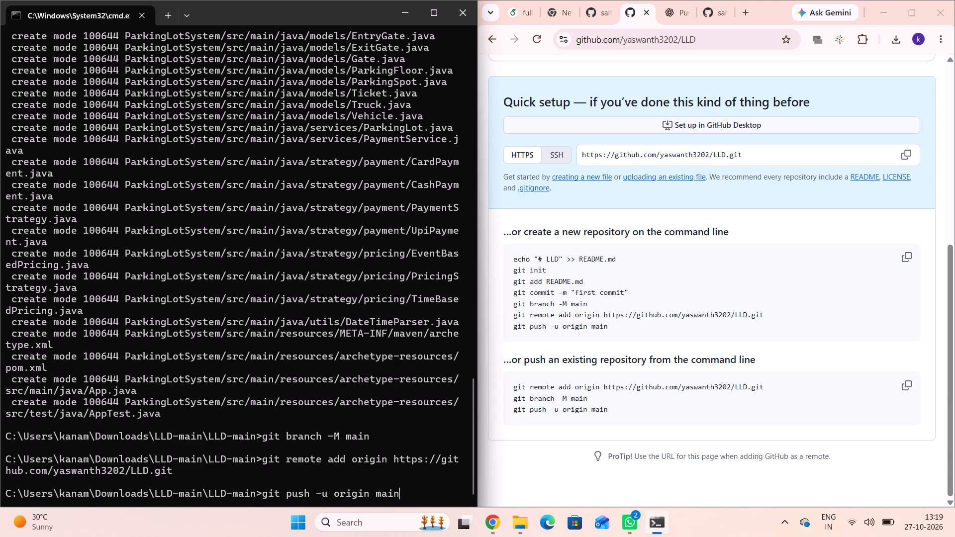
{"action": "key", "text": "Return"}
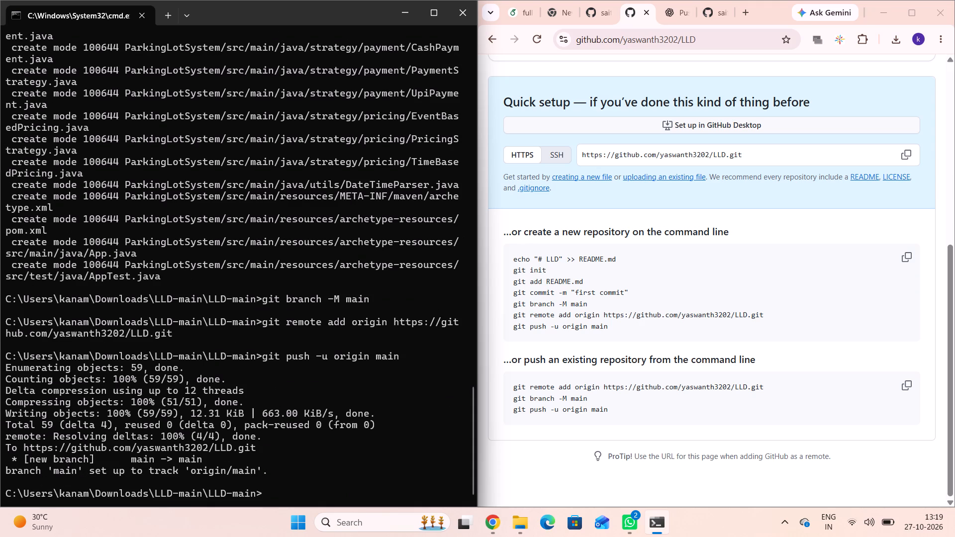
Reload the GitHub LLD repository page and check its file list.
{"action": "left_click", "coordinate": [537, 38]}
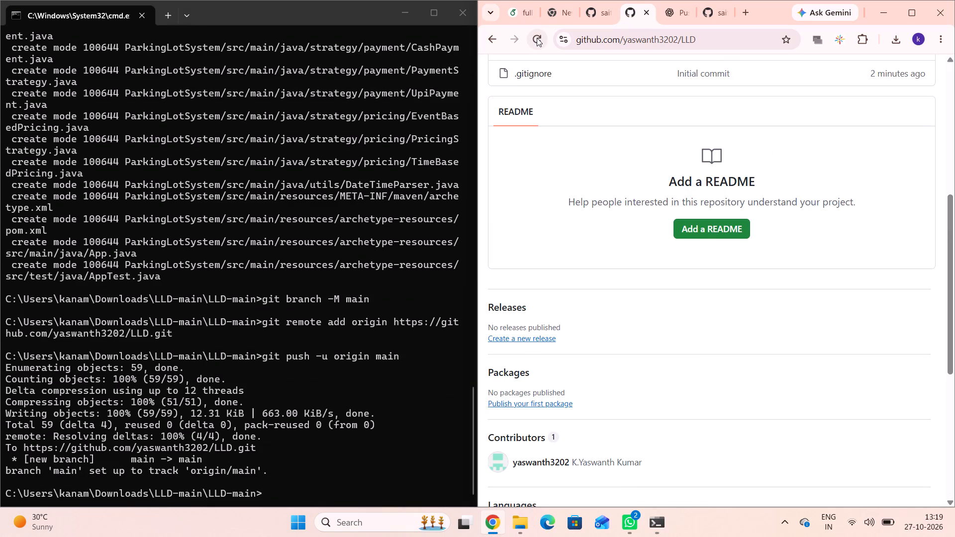
{"action": "scroll", "coordinate": [634, 191], "scroll_direction": "up", "scroll_amount": 2}
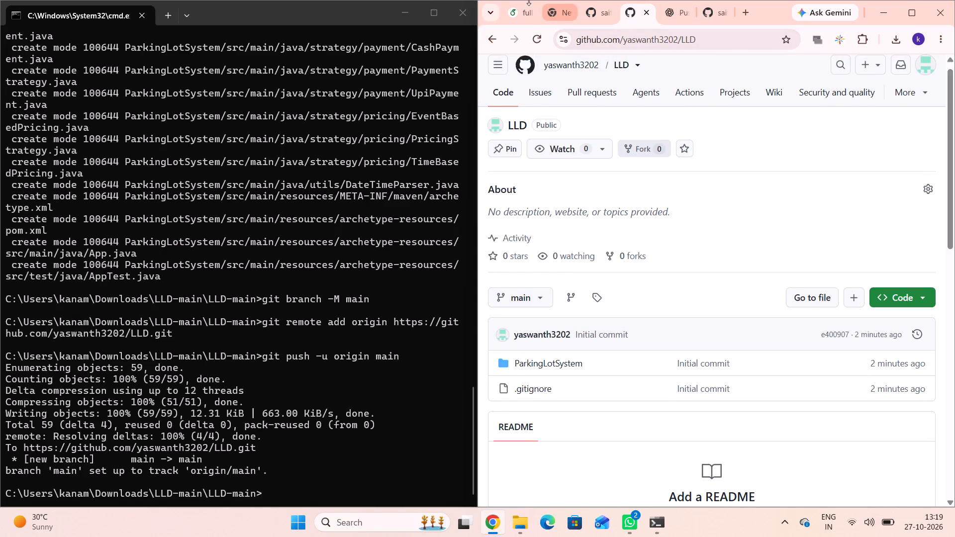
Bring up the fullstack Overleaf project and give the browser the whole screen, with the terminal minimized.
{"action": "left_click", "coordinate": [513, 8]}
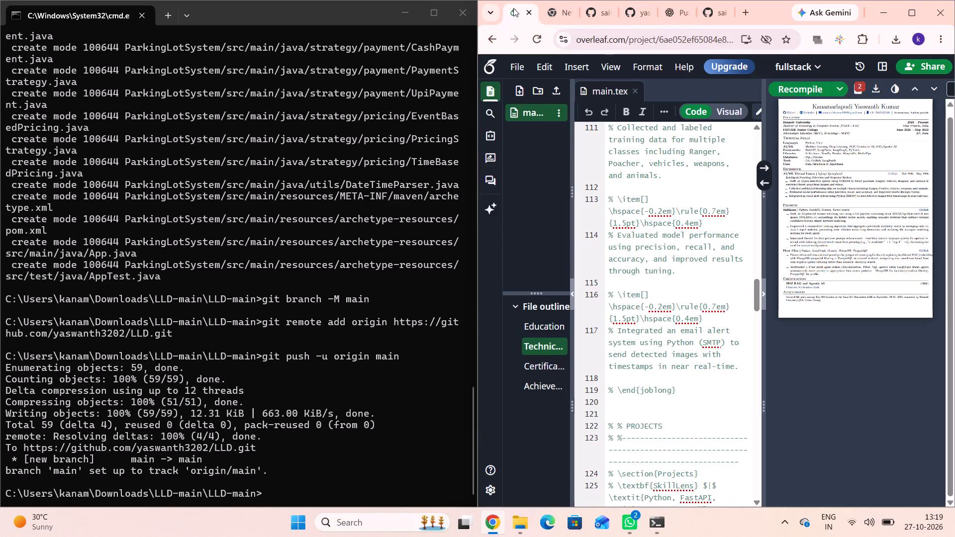
{"action": "left_click", "coordinate": [390, 9]}
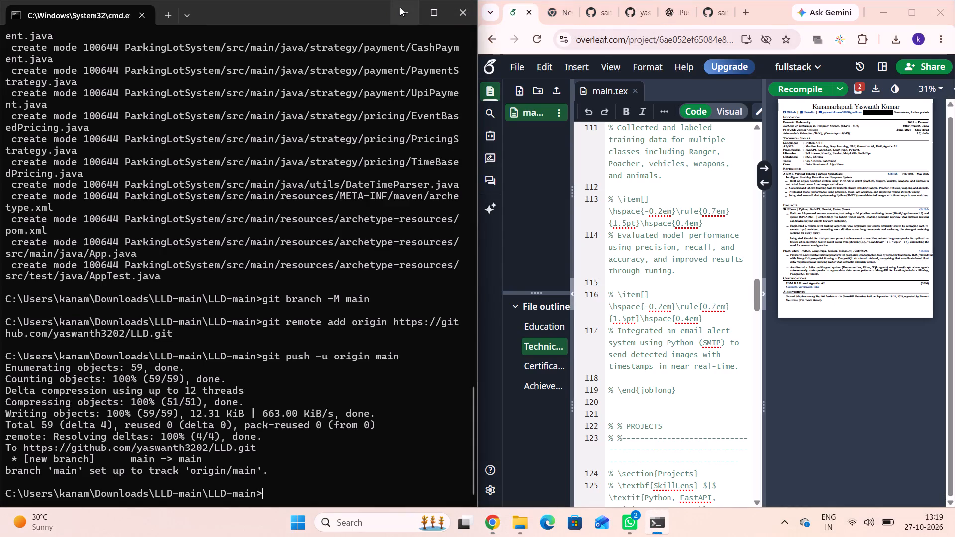
{"action": "left_click", "coordinate": [400, 7]}
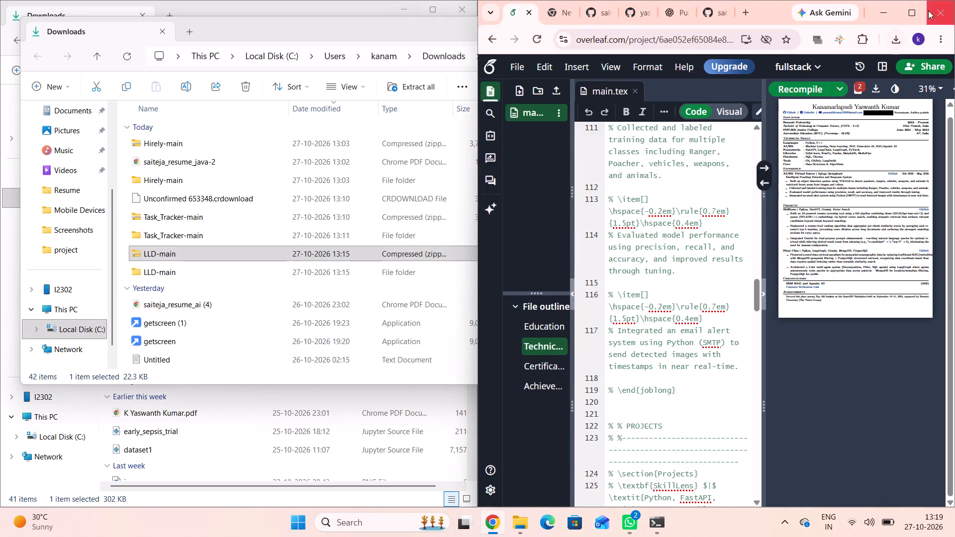
{"action": "left_click", "coordinate": [909, 17]}
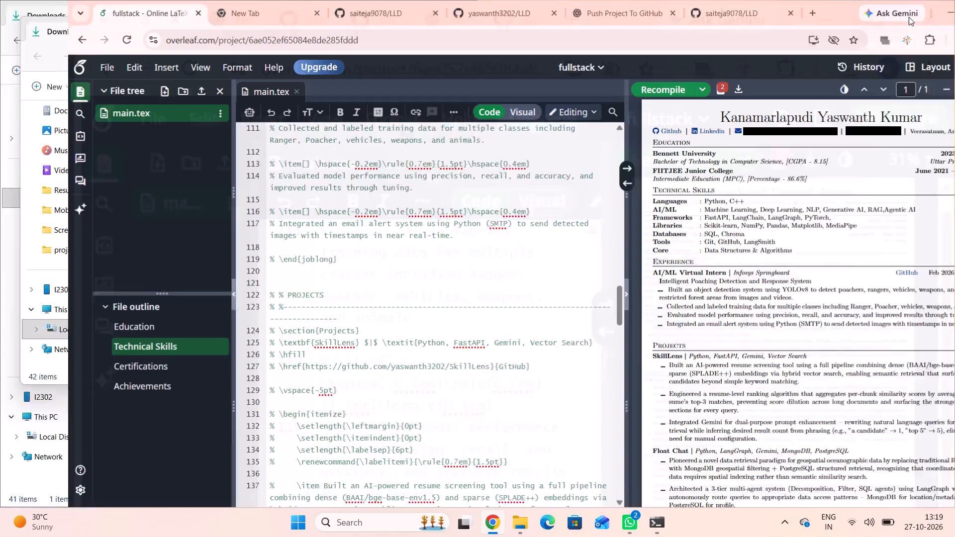
Go back from the source LLD repository to the Java résumé PDF and copy its entire Hirely - A Job Platform project entry.
{"action": "left_click", "coordinate": [675, 16]}
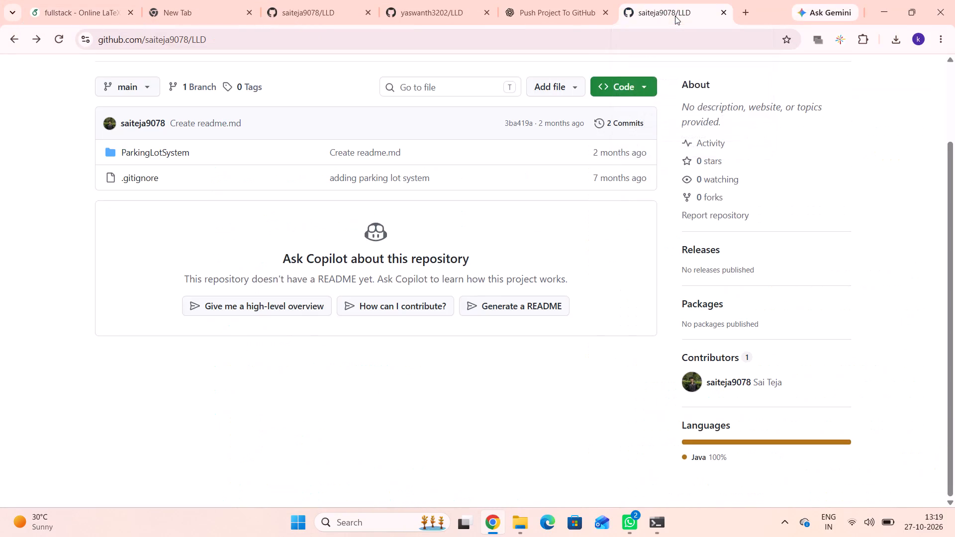
{"action": "scroll", "coordinate": [464, 272], "scroll_direction": "right", "scroll_amount": 13}
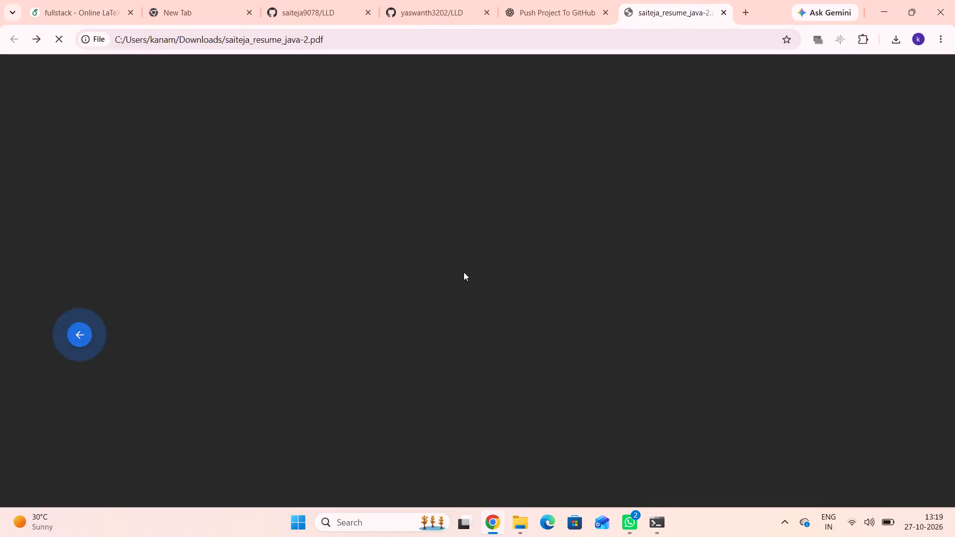
{"action": "scroll", "coordinate": [464, 272], "scroll_direction": "down", "scroll_amount": 2}
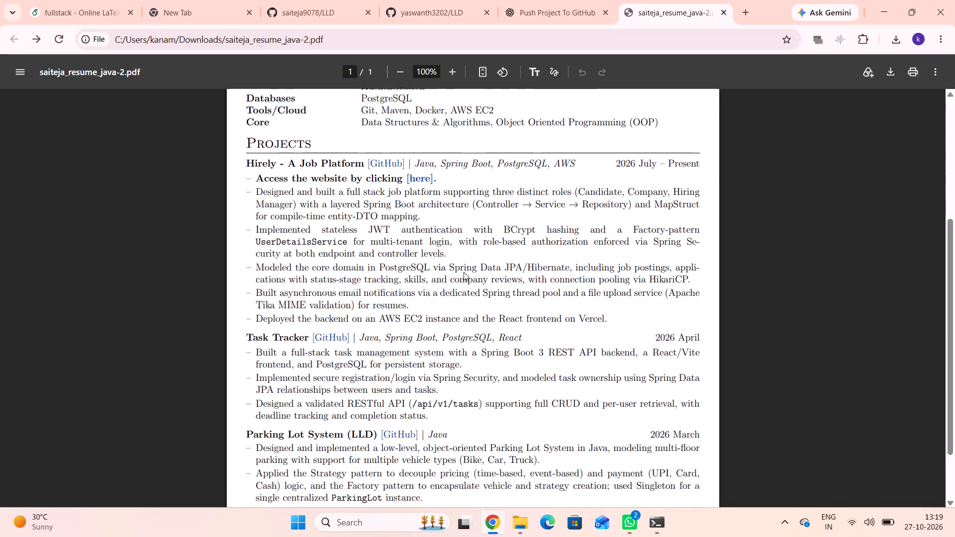
{"action": "scroll", "coordinate": [464, 272], "scroll_direction": "down", "scroll_amount": 1}
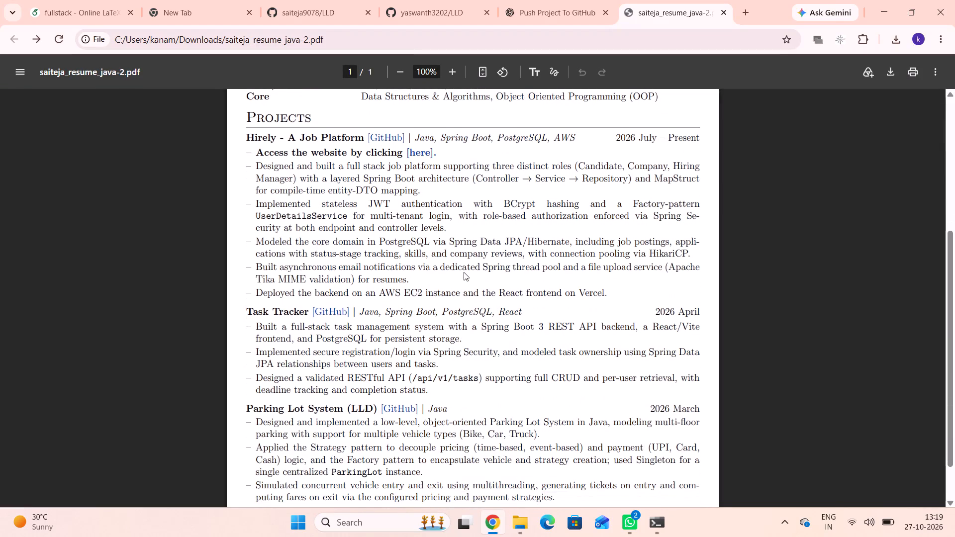
{"action": "scroll", "coordinate": [464, 272], "scroll_direction": "down", "scroll_amount": 1}
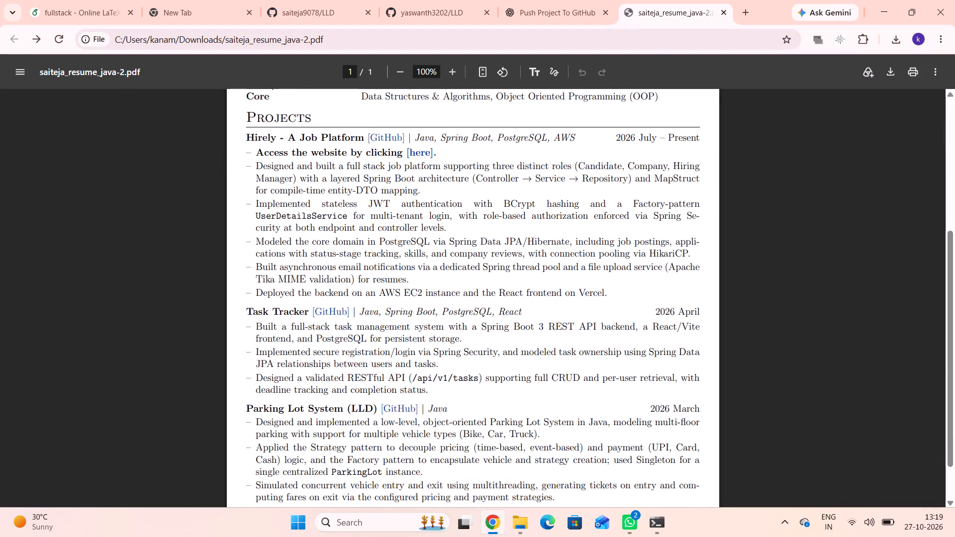
{"action": "left_click_drag", "start_coordinate": [245, 134], "coordinate": [618, 298]}
{"action": "key", "text": "ctrl+c"}
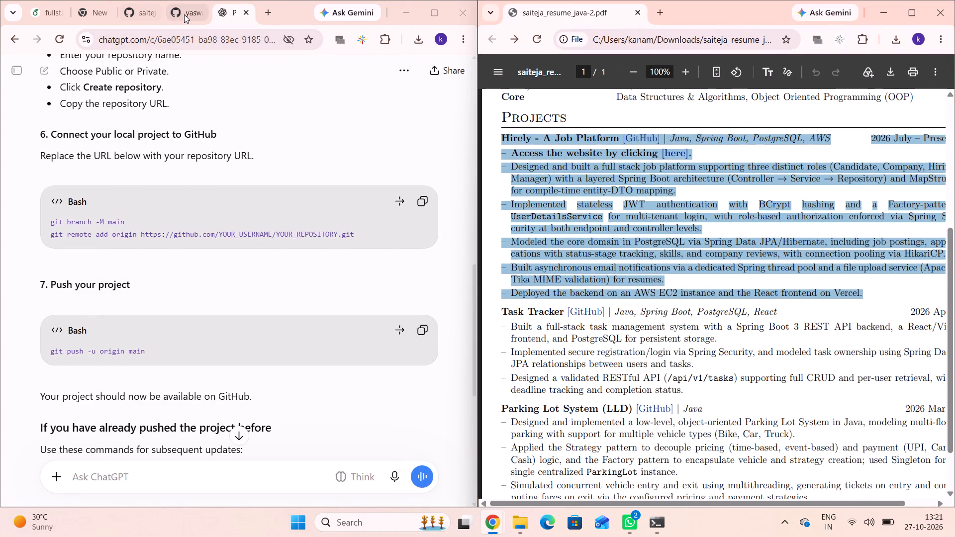
{"action": "left_click", "coordinate": [184, 14]}
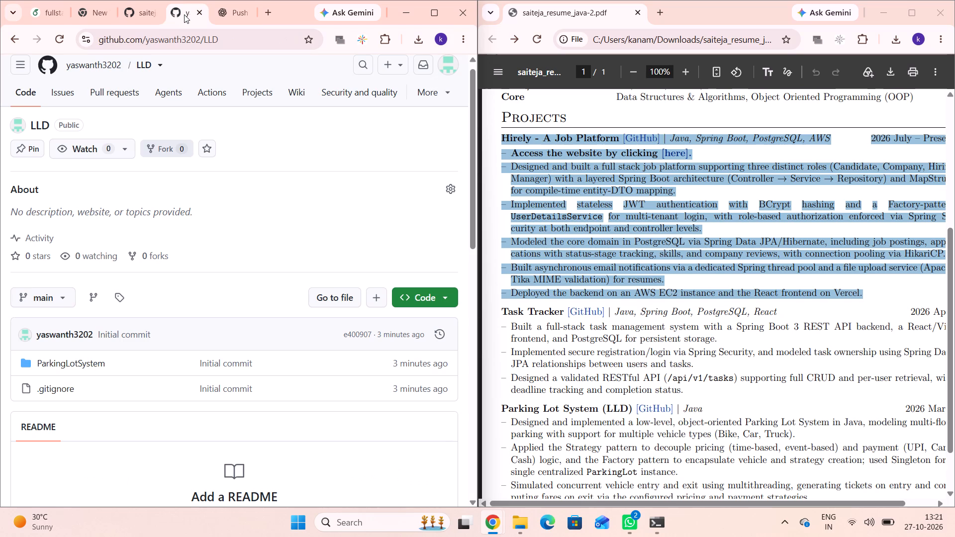
{"action": "left_click", "coordinate": [52, 15]}
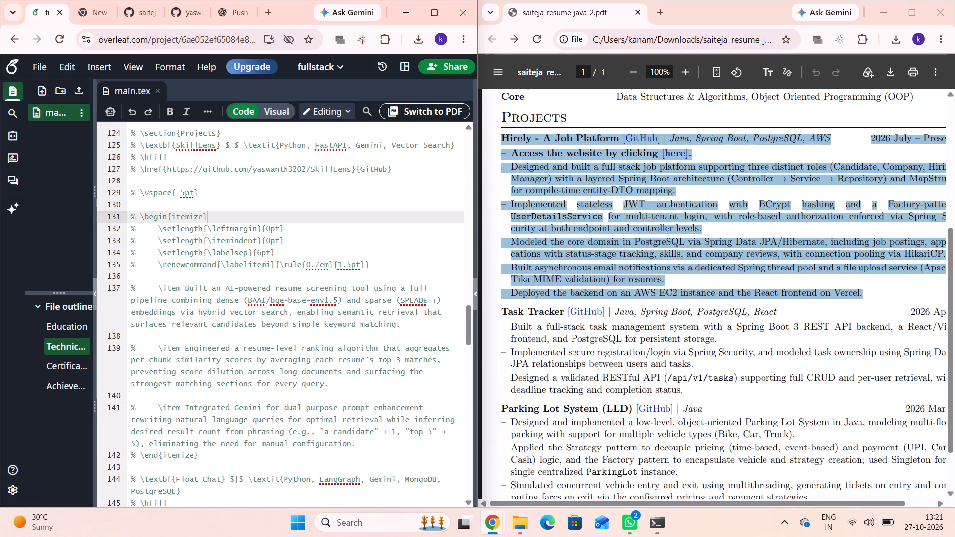
{"action": "left_click", "coordinate": [559, 250]}
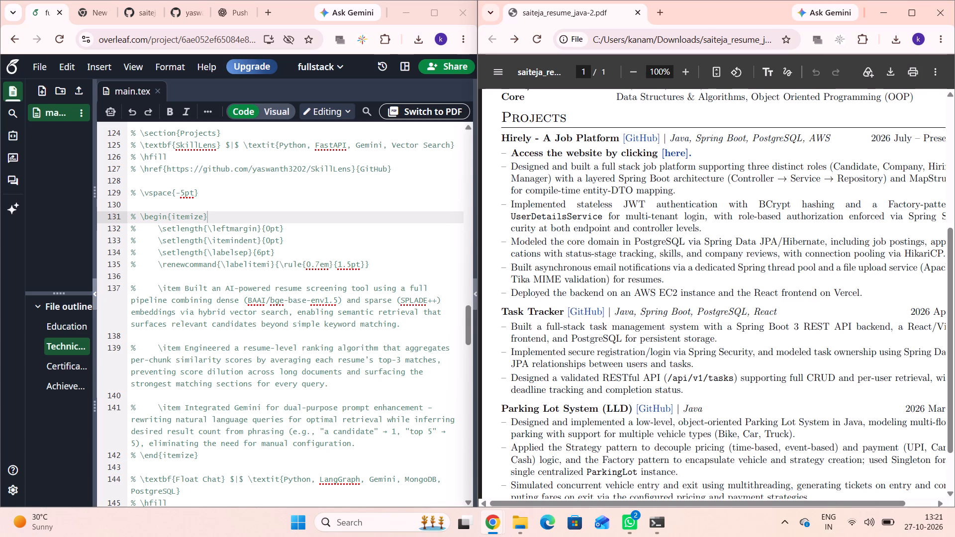
Delete the text of the first commented SkillLens \item, keeping its \item command.
{"action": "left_click_drag", "start_coordinate": [186, 288], "coordinate": [409, 323]}
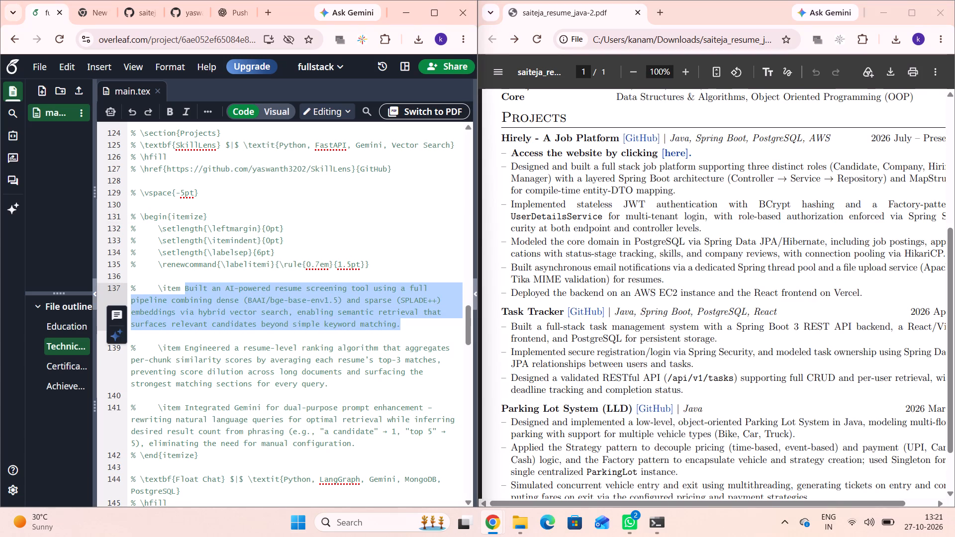
{"action": "key", "text": "BackSpace"}
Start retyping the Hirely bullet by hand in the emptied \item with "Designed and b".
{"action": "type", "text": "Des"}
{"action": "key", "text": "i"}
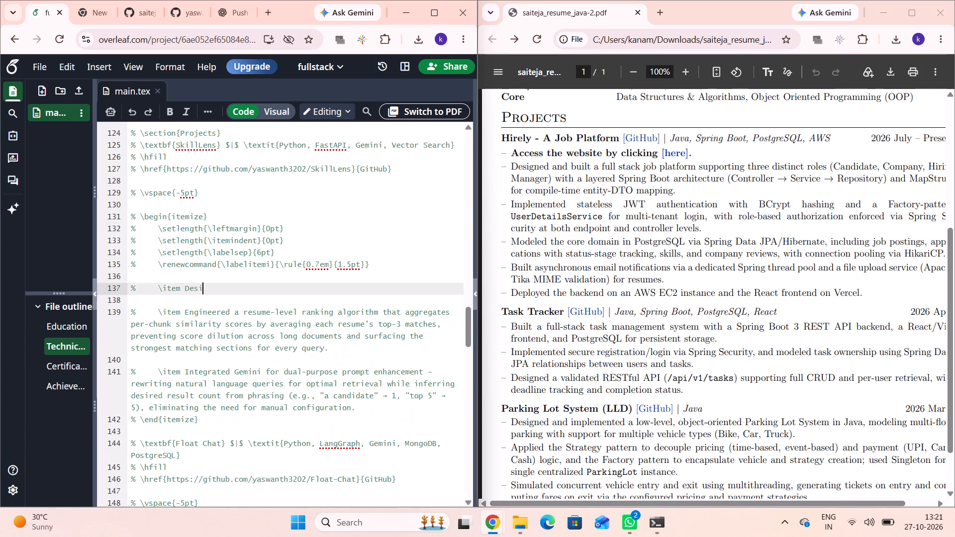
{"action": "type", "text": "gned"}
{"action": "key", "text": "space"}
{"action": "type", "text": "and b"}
Copy the Hirely bullet beginning "Designed and built a full stack job platform" and paste it over the partial text in the first \item.
{"action": "left_click_drag", "start_coordinate": [511, 161], "coordinate": [684, 189]}
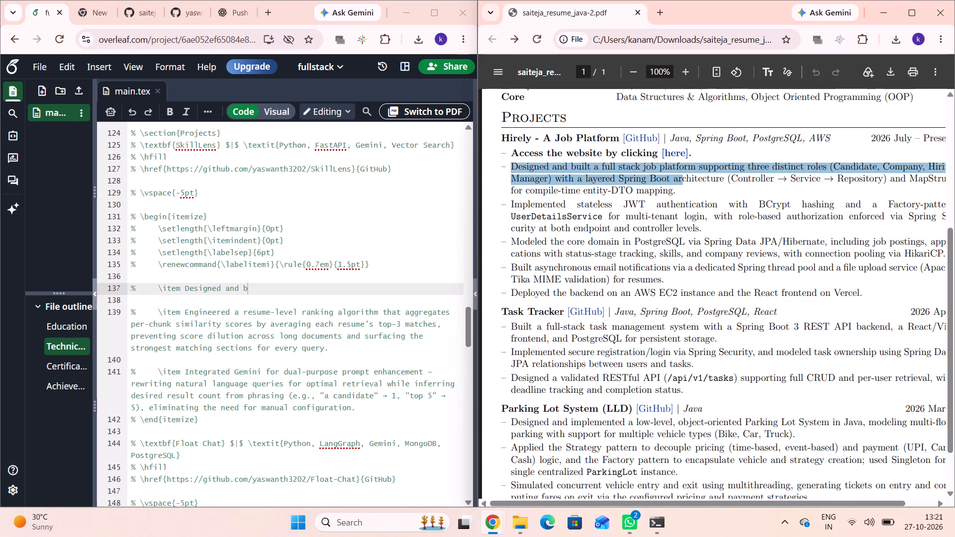
{"action": "left_click_drag", "start_coordinate": [684, 189], "coordinate": [678, 194]}
{"action": "key", "text": "ctrl+c"}
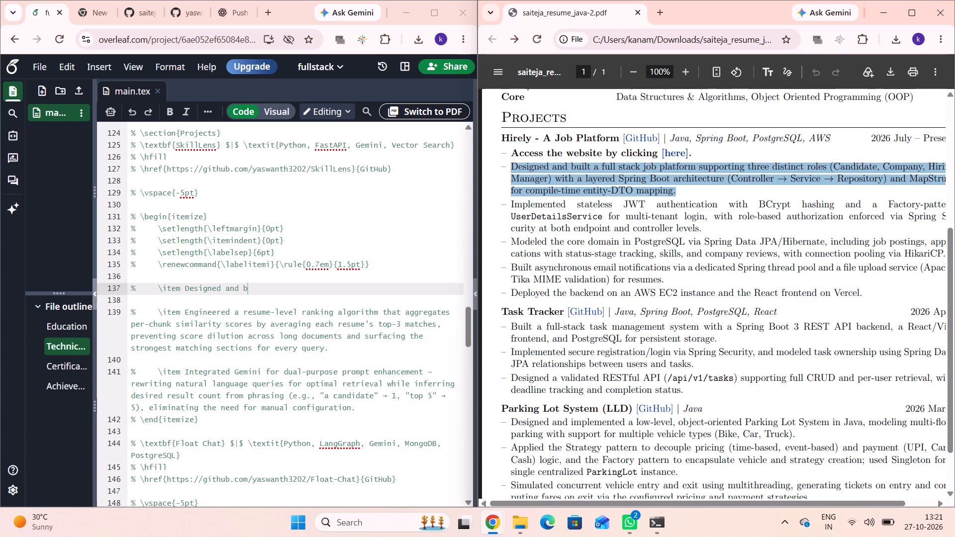
{"action": "left_click_drag", "start_coordinate": [186, 288], "coordinate": [247, 294]}
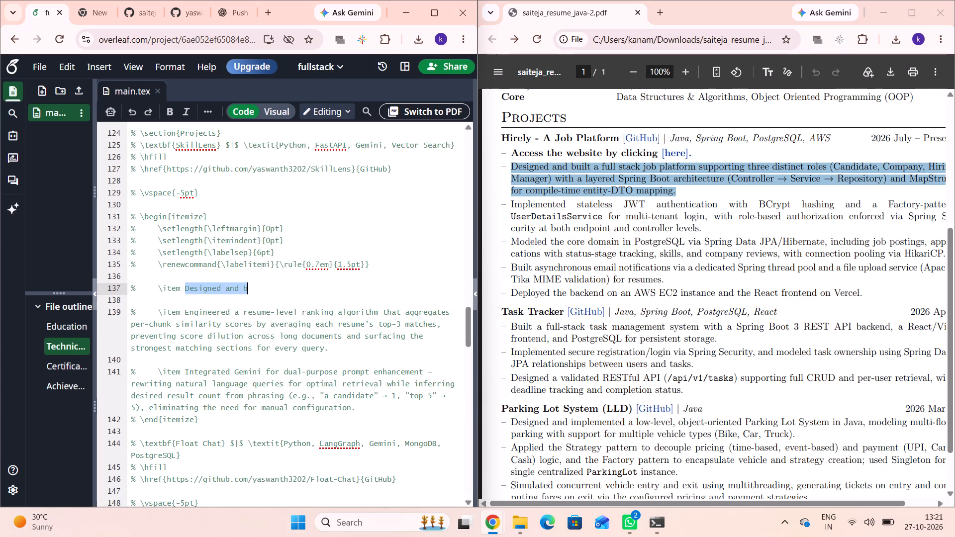
{"action": "left_click_drag", "start_coordinate": [247, 294], "coordinate": [251, 295]}
{"action": "key", "text": "ctrl+v"}
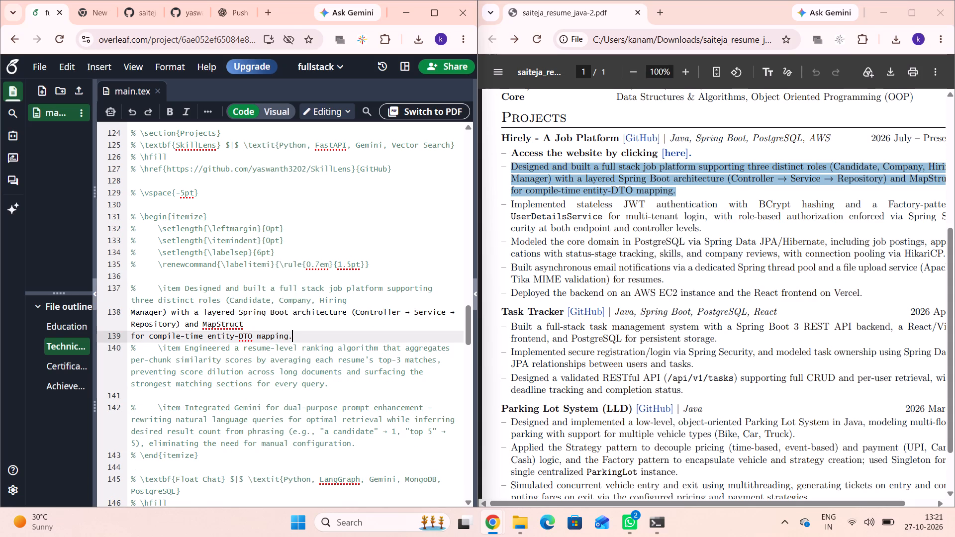
Join the broken lines of the pasted "Designed and built a full stack job platform" bullet into one commented line, with a space before MapStruct and "for".
{"action": "left_click", "coordinate": [133, 311]}
{"action": "key", "text": "BackSpace"}
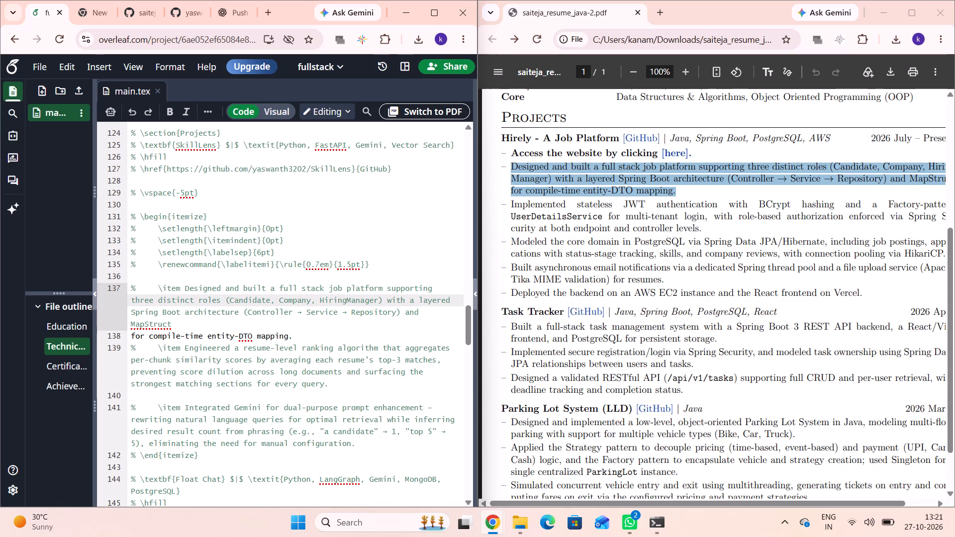
{"action": "left_click", "coordinate": [133, 324]}
{"action": "key", "text": "BackSpace"}
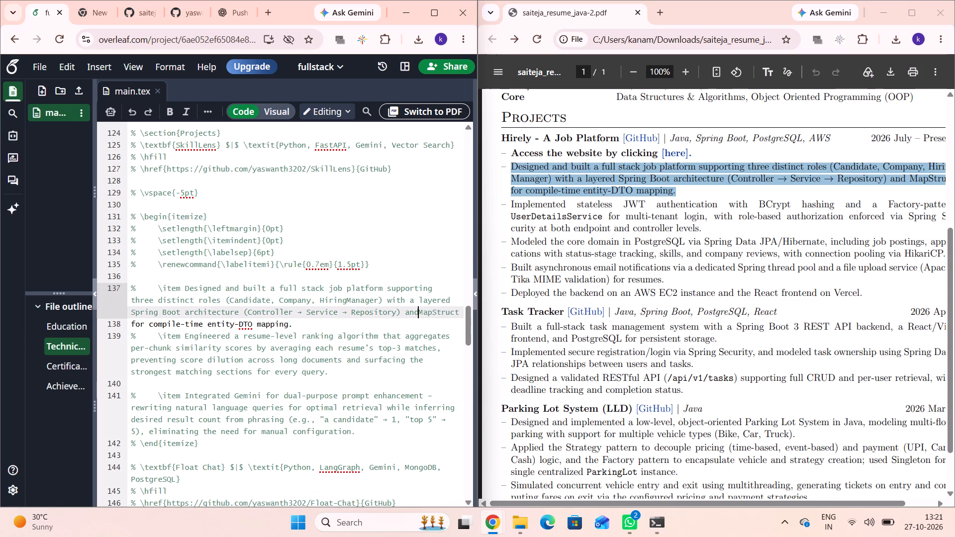
{"action": "key", "text": "space"}
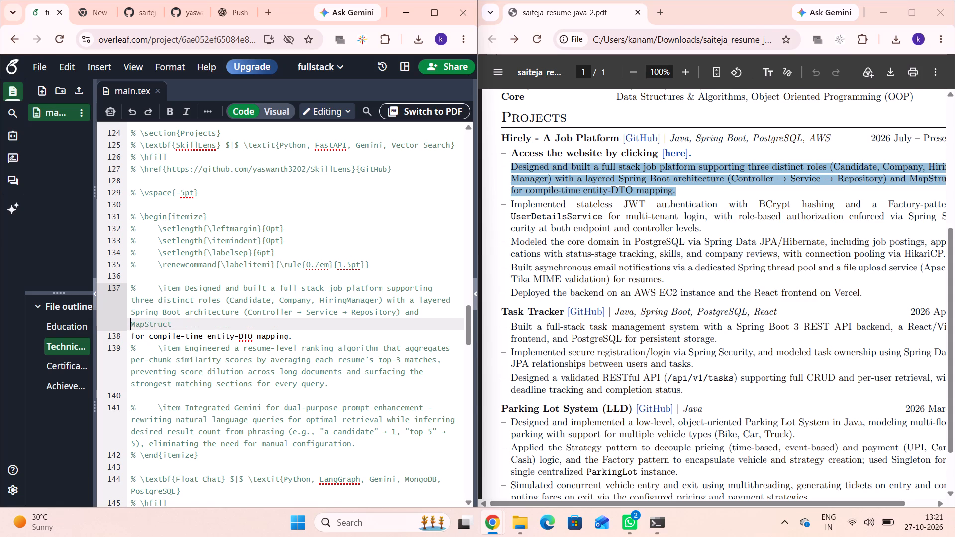
{"action": "left_click", "coordinate": [201, 330]}
{"action": "left_click", "coordinate": [134, 331]}
{"action": "left_click", "coordinate": [131, 334]}
{"action": "key", "text": "BackSpace"}
{"action": "key", "text": "space"}
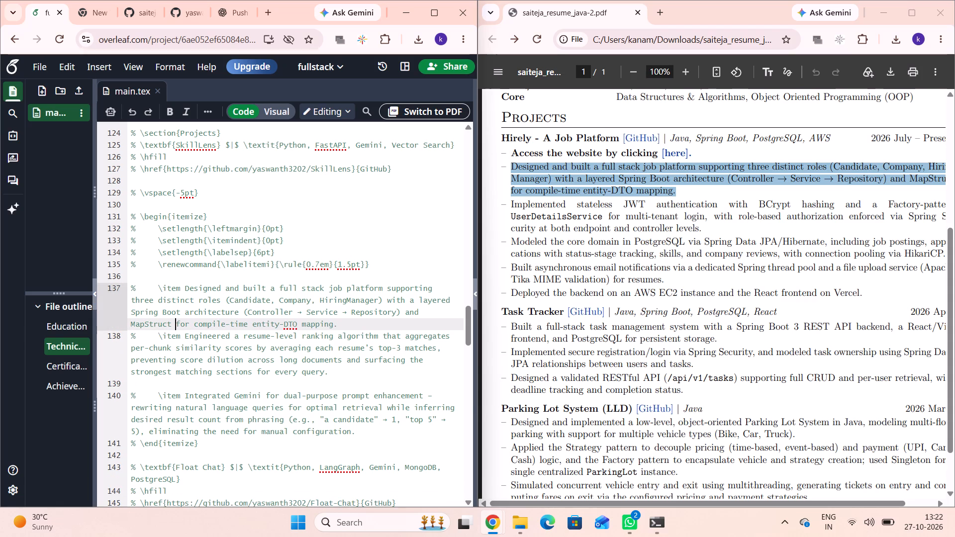
Replace the second commented SkillLens \item's text with the Hirely bullet beginning "Implemented stateless JWT authentication", joined into a single commented line.
{"action": "scroll", "coordinate": [223, 348], "scroll_direction": "down", "scroll_amount": 1}
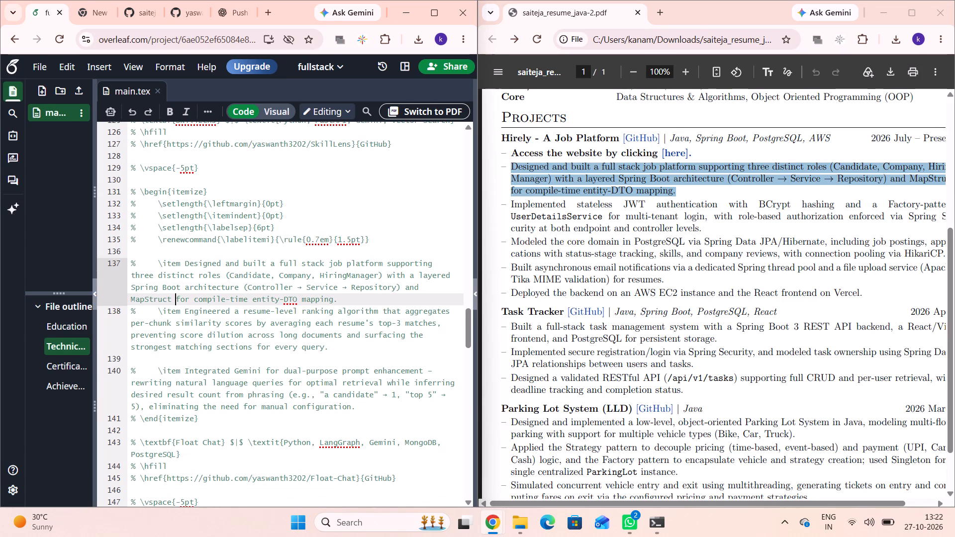
{"action": "left_click_drag", "start_coordinate": [510, 204], "coordinate": [659, 236]}
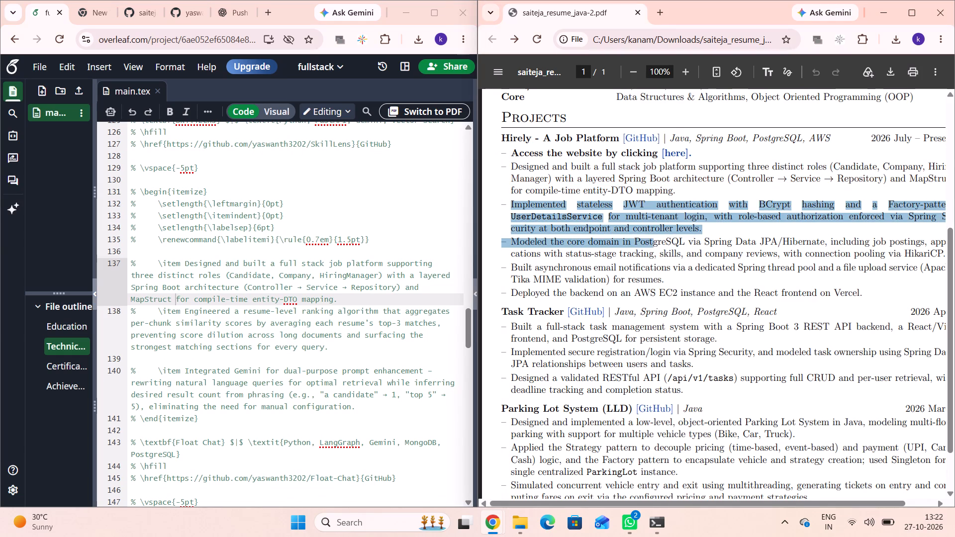
{"action": "left_click_drag", "start_coordinate": [659, 236], "coordinate": [702, 225]}
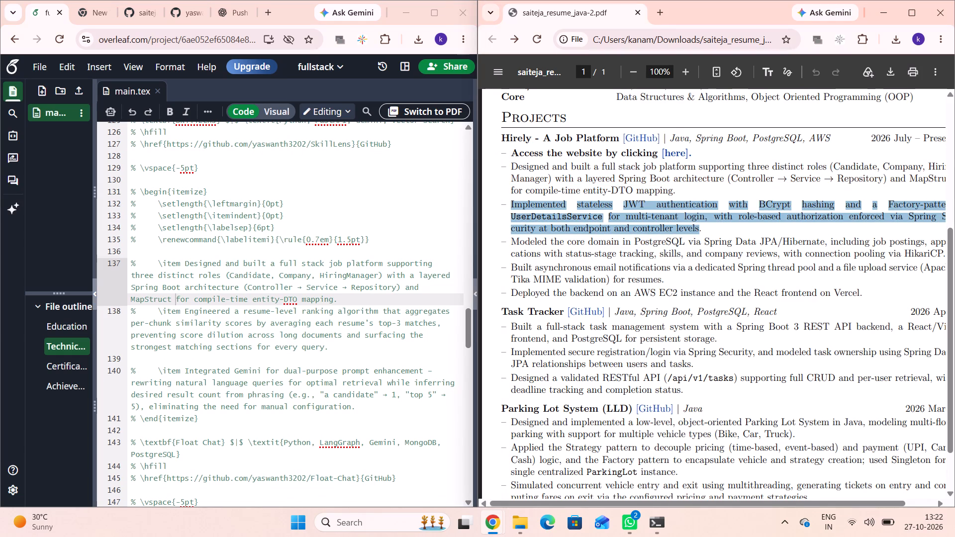
{"action": "key", "text": "ctrl+c"}
{"action": "left_click_drag", "start_coordinate": [183, 312], "coordinate": [335, 348]}
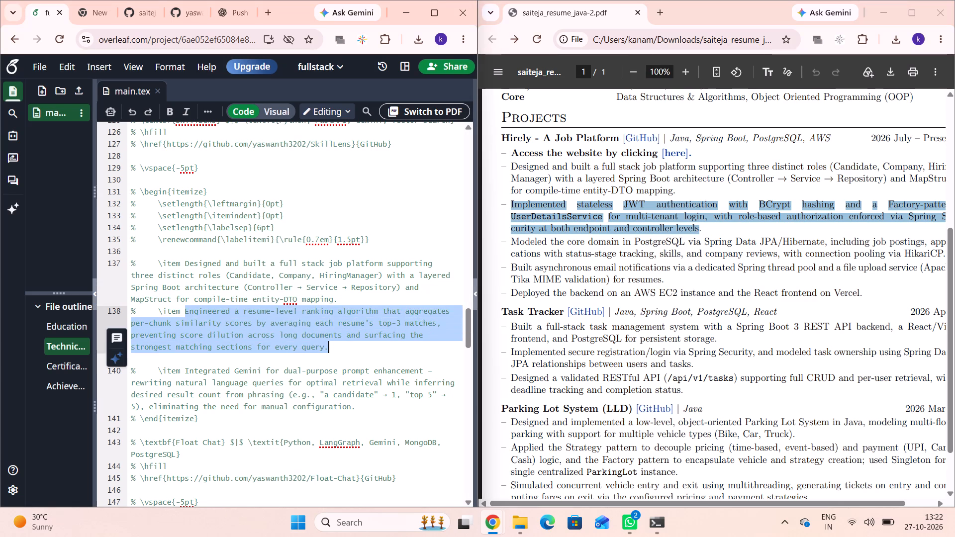
{"action": "key", "text": "ctrl+v"}
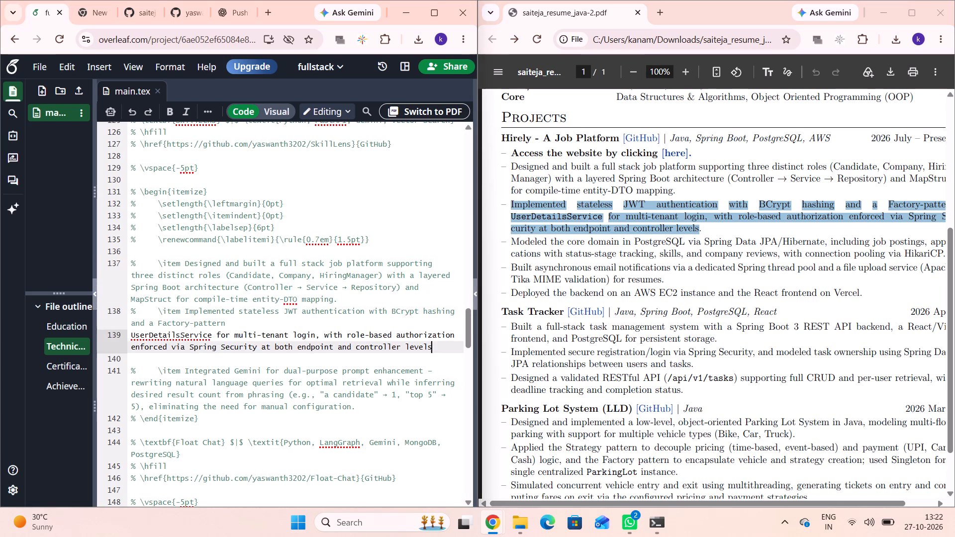
{"action": "left_click", "coordinate": [133, 334]}
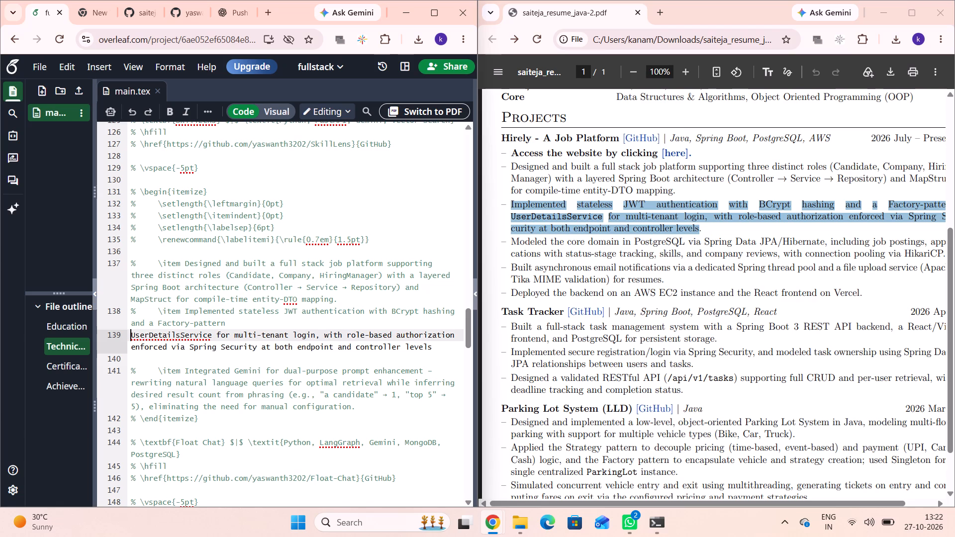
{"action": "key", "text": "BackSpace"}
{"action": "key", "text": "space"}
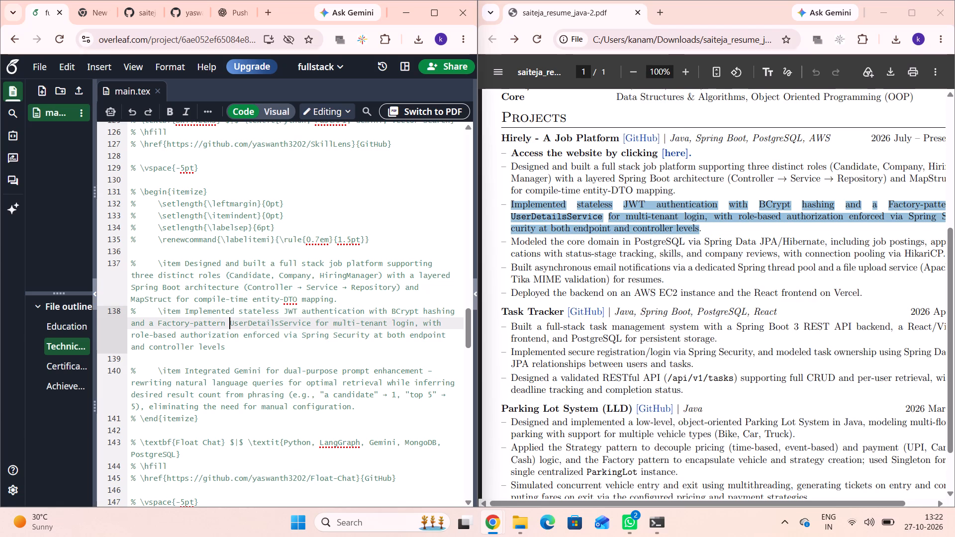
{"action": "left_click_drag", "start_coordinate": [511, 240], "coordinate": [530, 244]}
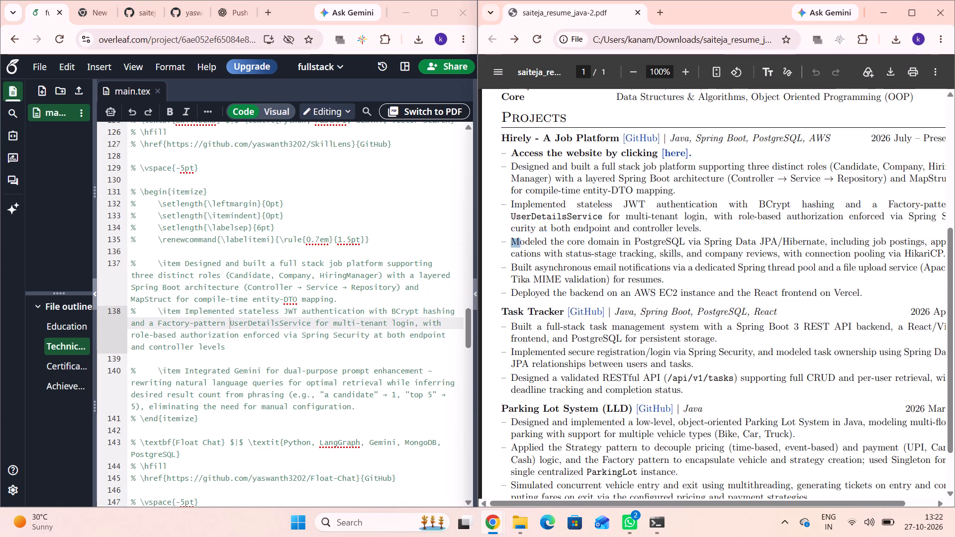
{"action": "left_click_drag", "start_coordinate": [530, 244], "coordinate": [818, 251]}
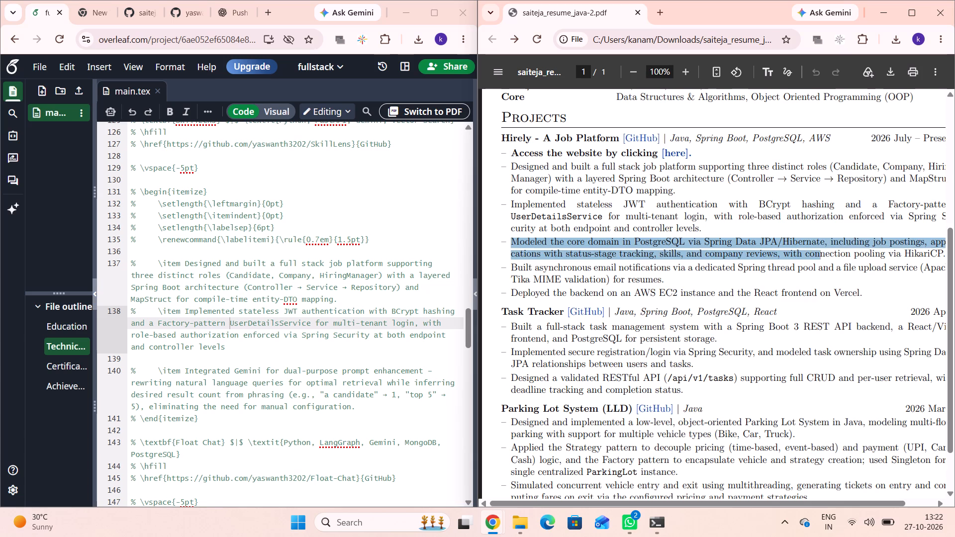
{"action": "left_click_drag", "start_coordinate": [818, 251], "coordinate": [954, 254]}
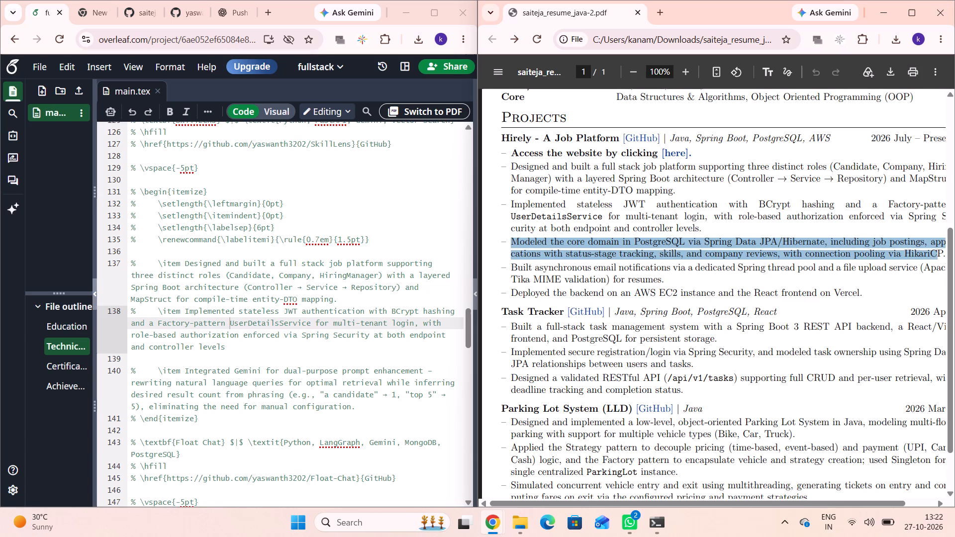
{"action": "left_click_drag", "start_coordinate": [954, 254], "coordinate": [944, 256]}
{"action": "left_click_drag", "start_coordinate": [944, 256], "coordinate": [945, 252]}
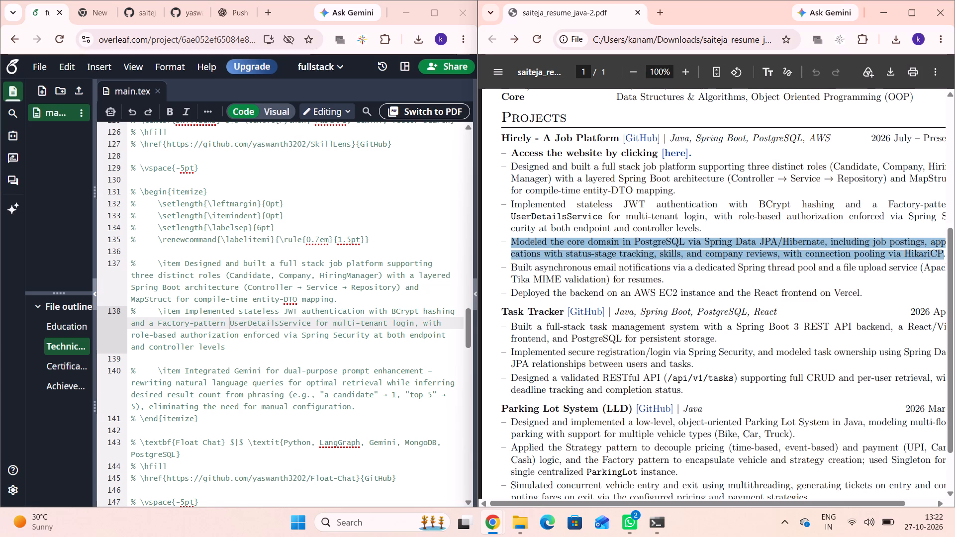
{"action": "left_click_drag", "start_coordinate": [945, 252], "coordinate": [949, 252]}
{"action": "key", "text": "ctrl+c"}
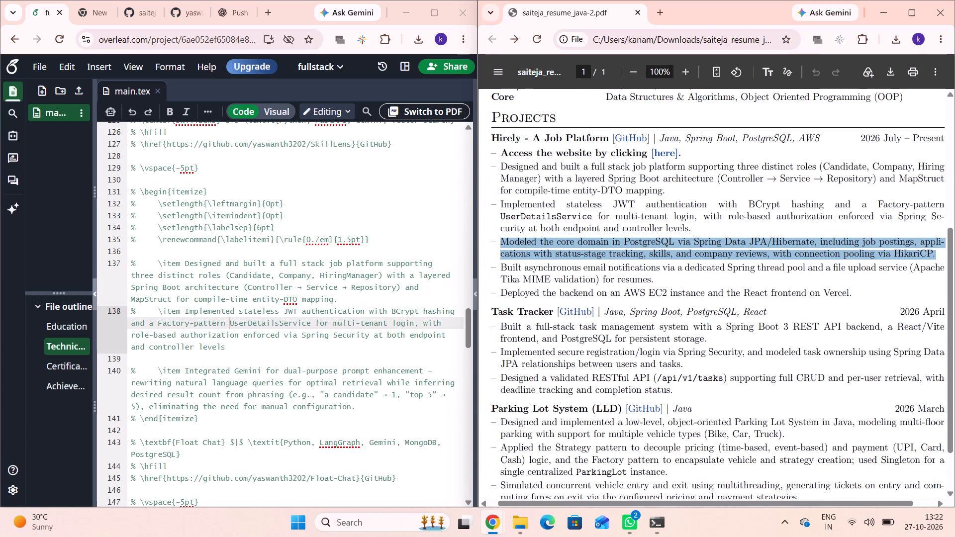
{"action": "scroll", "coordinate": [244, 357], "scroll_direction": "down", "scroll_amount": 1}
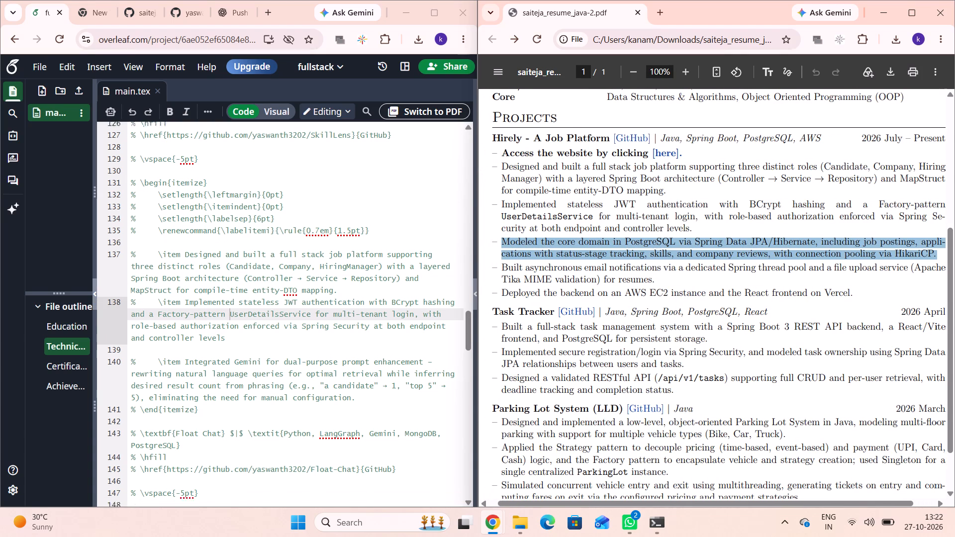
{"action": "scroll", "coordinate": [244, 357], "scroll_direction": "down", "scroll_amount": 1}
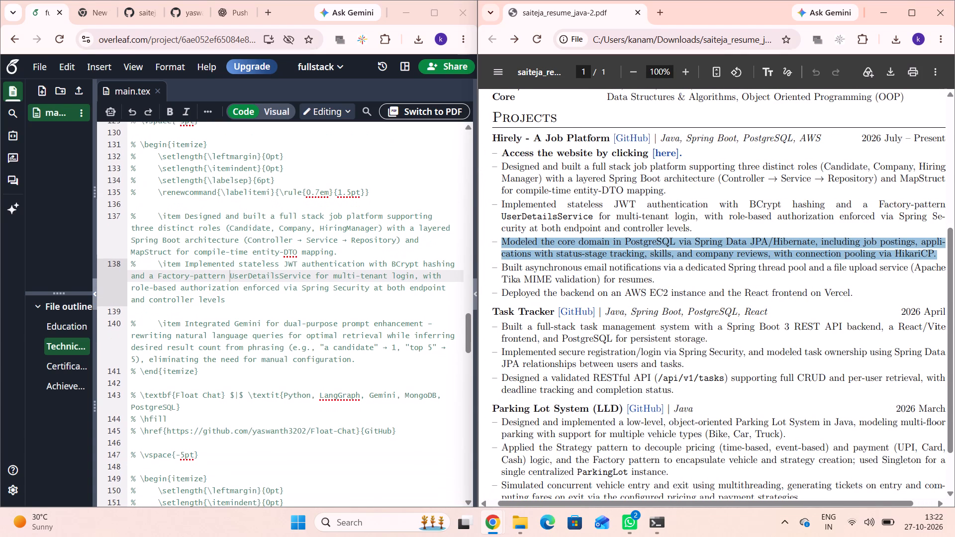
{"action": "scroll", "coordinate": [244, 357], "scroll_direction": "down", "scroll_amount": 1}
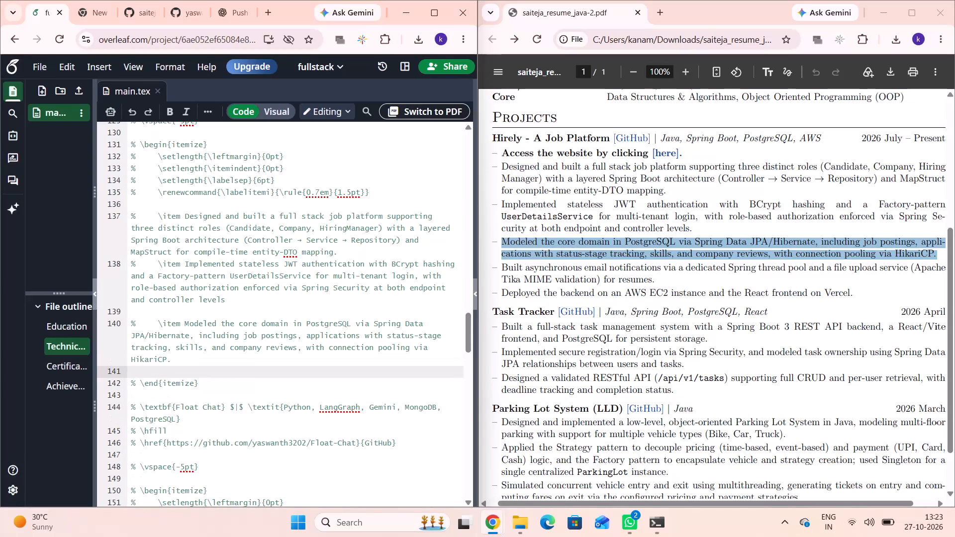
{"action": "key", "text": "shift+percent"}
{"action": "key", "text": "space"}
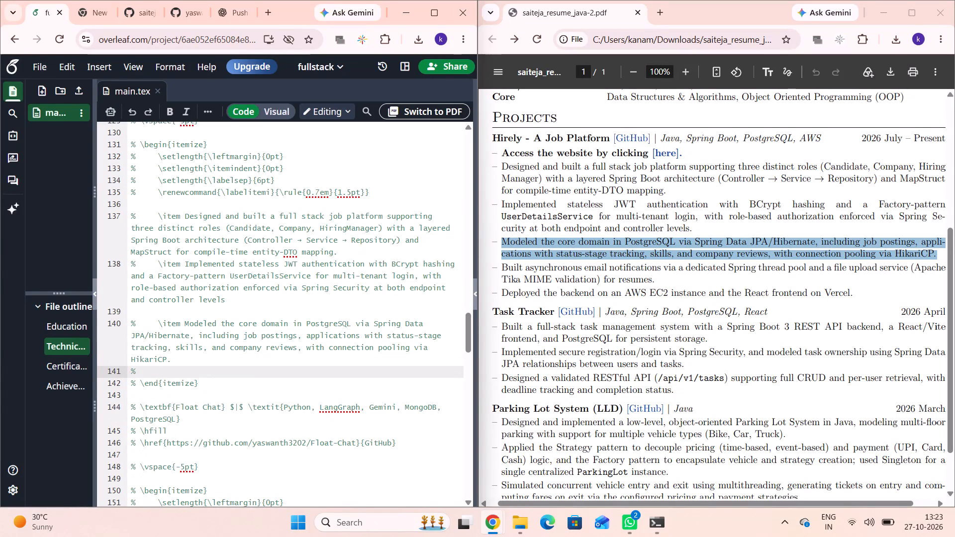
{"action": "key", "text": "space"}
{"action": "key", "text": "space"}
{"action": "key", "text": "space"}
{"action": "key", "text": "space"}
{"action": "key", "text": "space"}
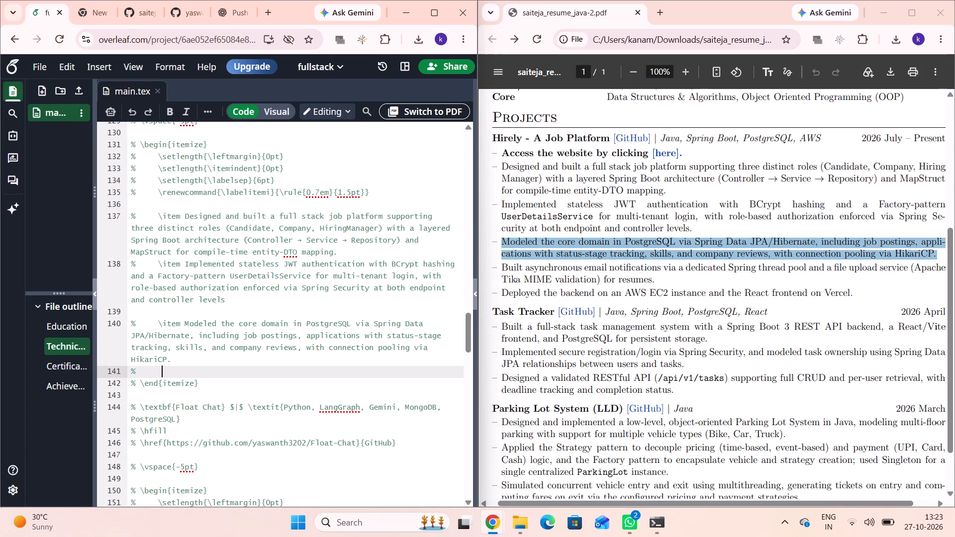
{"action": "key", "text": "backslash"}
{"action": "type", "text": "item"}
{"action": "key", "text": "space"}
Copy the Hirely bullet beginning "Built asynchronous email notifications" from the PDF and paste it into the empty fourth \item.
{"action": "left_click_drag", "start_coordinate": [501, 266], "coordinate": [583, 269]}
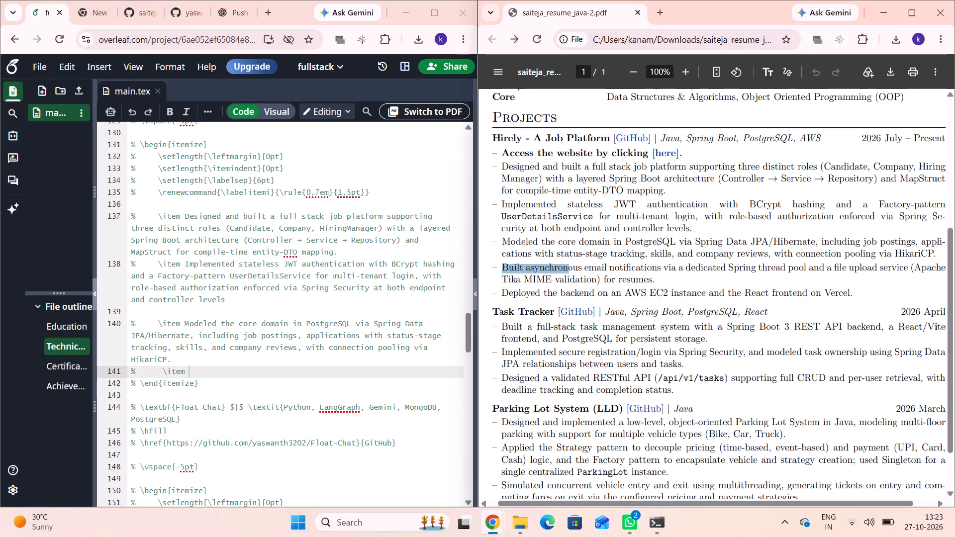
{"action": "left_click_drag", "start_coordinate": [583, 269], "coordinate": [659, 283]}
{"action": "key", "text": "ctrl+c"}
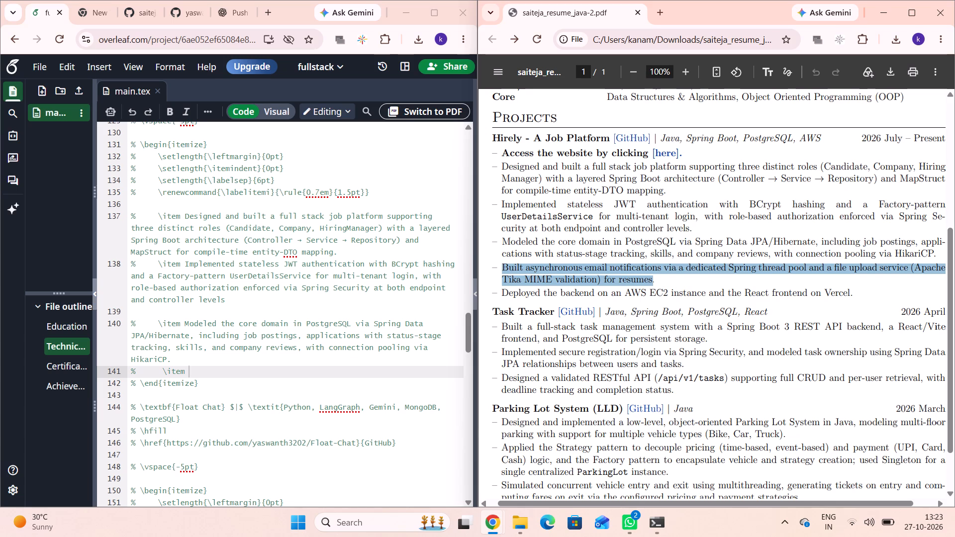
{"action": "left_click", "coordinate": [190, 376]}
{"action": "key", "text": "ctrl+v"}
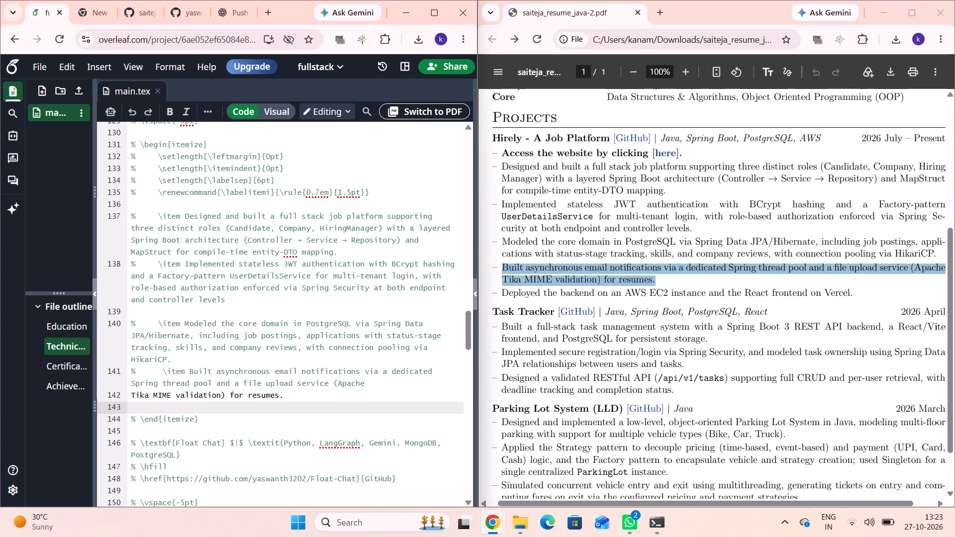
Join the stray "Tika MIME validation) for resumes." line onto the end of the fourth commented \item, separated by a space.
{"action": "left_click", "coordinate": [132, 397]}
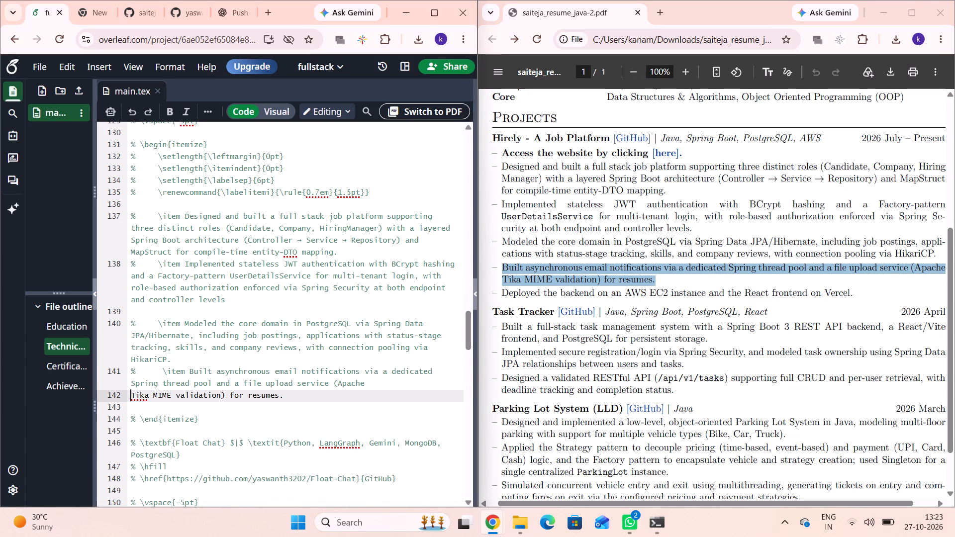
{"action": "key", "text": "BackSpace"}
{"action": "key", "text": "space"}
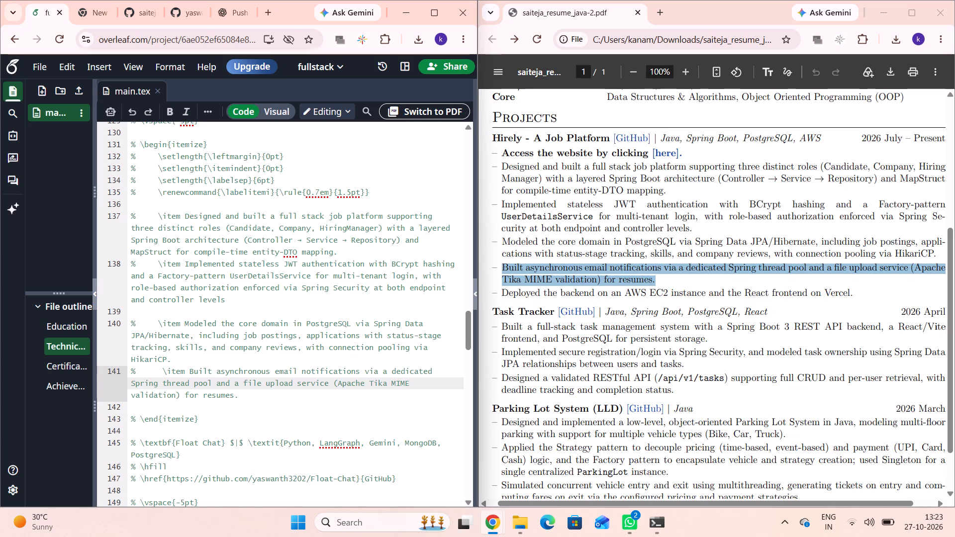
Add an empty, indented commented \item on the blank line below the "Built asynchronous email notifications" bullet.
{"action": "left_click", "coordinate": [144, 413]}
{"action": "key", "text": "shift+percent"}
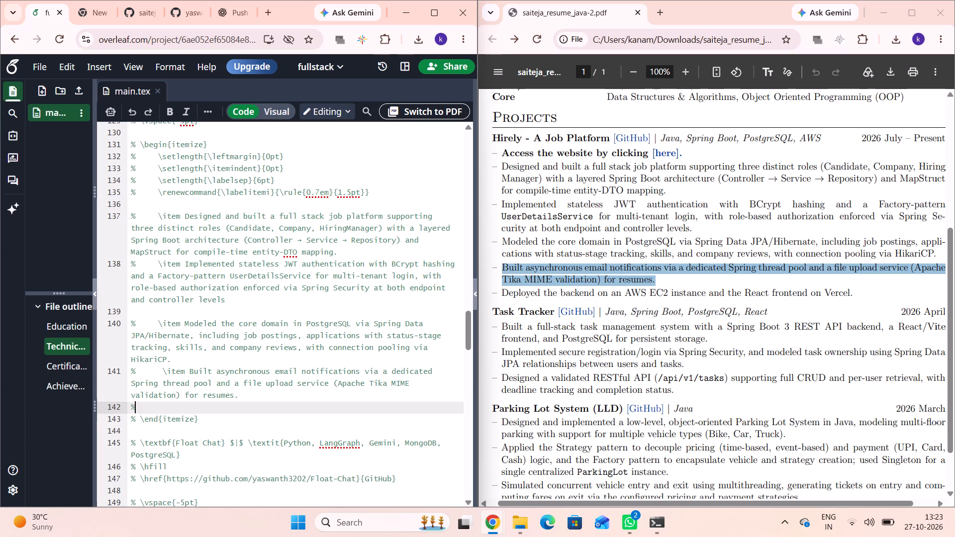
{"action": "key", "text": "space"}
{"action": "key", "text": "space"}
{"action": "key", "text": "BackSpace"}
{"action": "key", "text": "backslash"}
{"action": "type", "text": "item"}
{"action": "key", "text": "space"}
Copy the Hirely bullet beginning "Deployed the backend on an AWS EC2 instance" from the PDF and paste it into the empty fifth \item.
{"action": "left_click", "coordinate": [503, 298]}
{"action": "left_click_drag", "start_coordinate": [502, 295], "coordinate": [586, 293]}
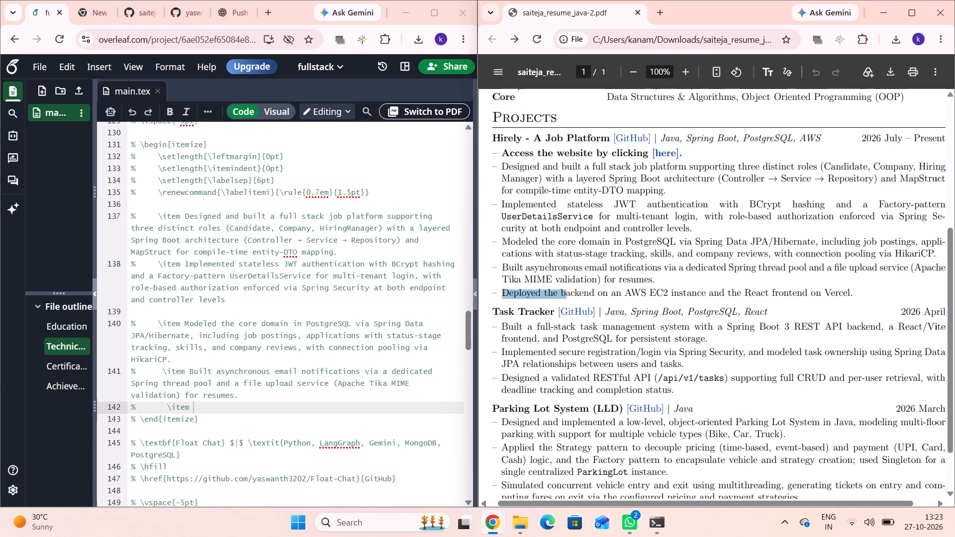
{"action": "left_click_drag", "start_coordinate": [586, 293], "coordinate": [859, 299]}
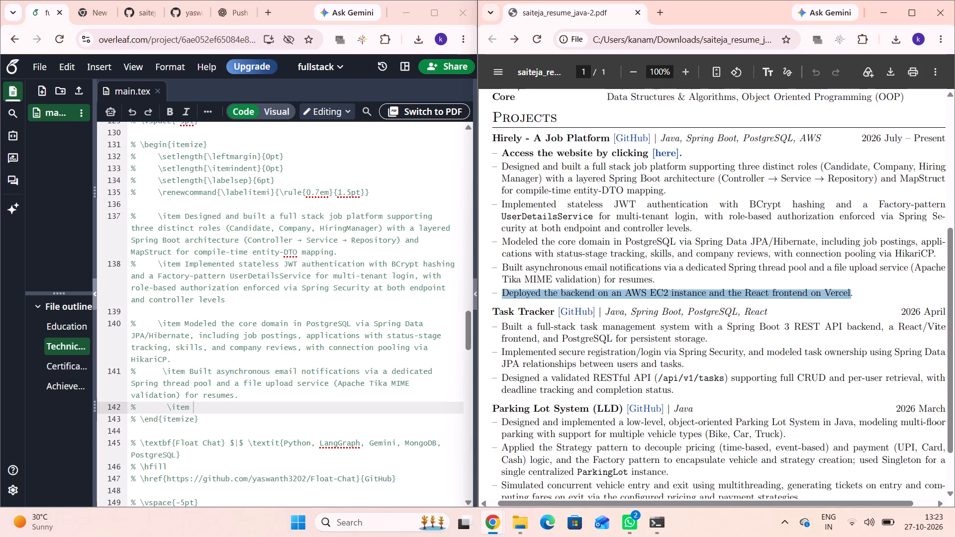
{"action": "key", "text": "ctrl+c"}
{"action": "left_click", "coordinate": [201, 406]}
{"action": "key", "text": "ctrl+v"}
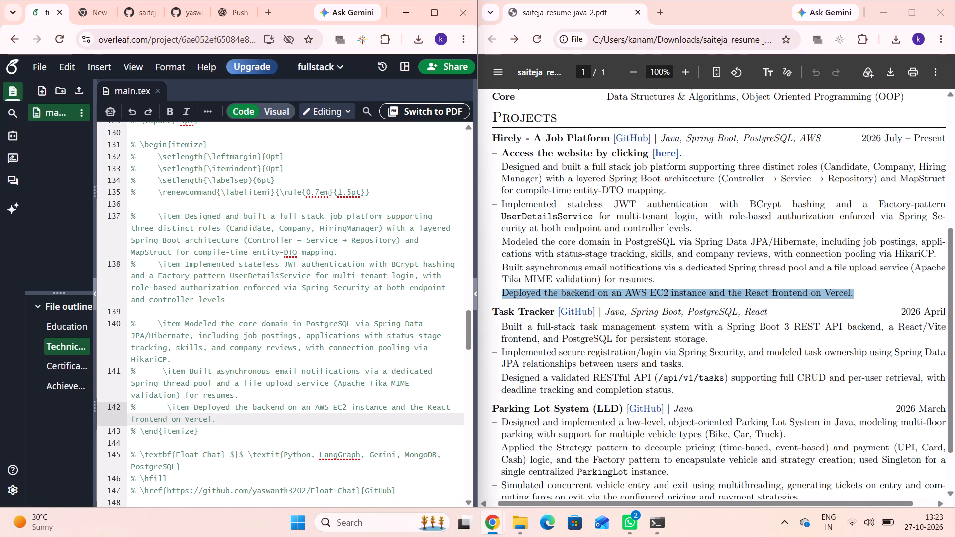
Replace the first commented Float Chat \item's text with the Task Tracker bullet beginning "Built a full-stack task management system", joined into a single commented line.
{"action": "scroll", "coordinate": [420, 347], "scroll_direction": "up", "scroll_amount": 4}
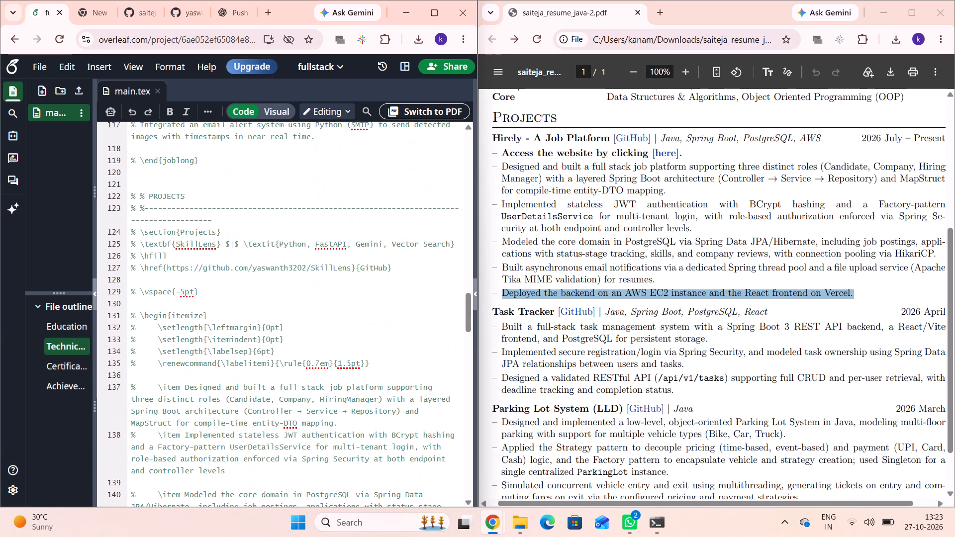
{"action": "scroll", "coordinate": [420, 347], "scroll_direction": "up", "scroll_amount": 1}
{"action": "scroll", "coordinate": [420, 347], "scroll_direction": "down", "scroll_amount": 3}
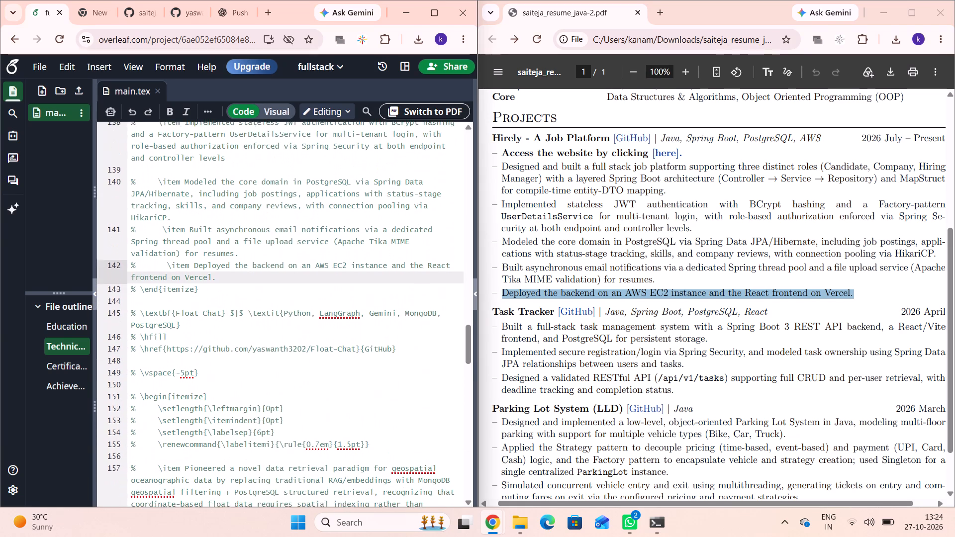
{"action": "scroll", "coordinate": [420, 347], "scroll_direction": "down", "scroll_amount": 1}
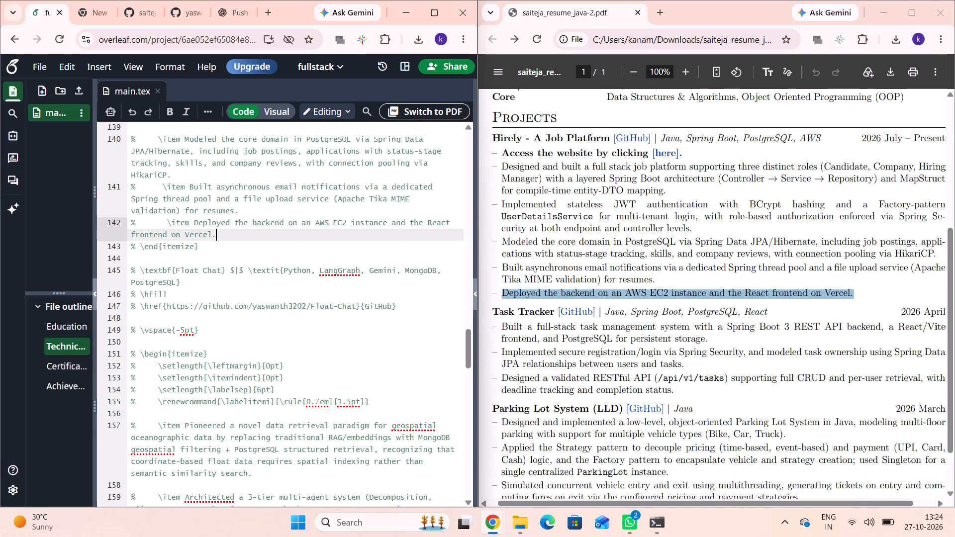
{"action": "scroll", "coordinate": [420, 347], "scroll_direction": "down", "scroll_amount": 1}
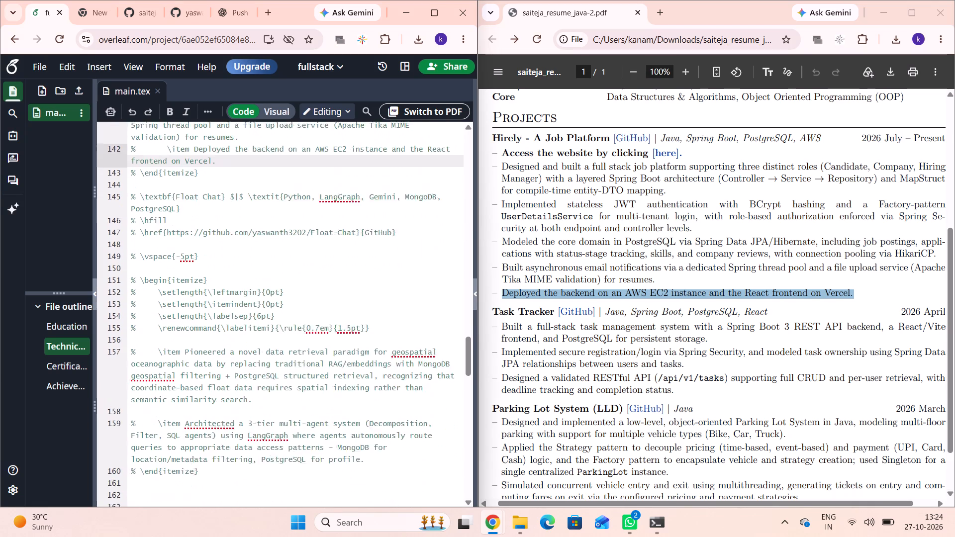
{"action": "scroll", "coordinate": [420, 347], "scroll_direction": "down", "scroll_amount": 1}
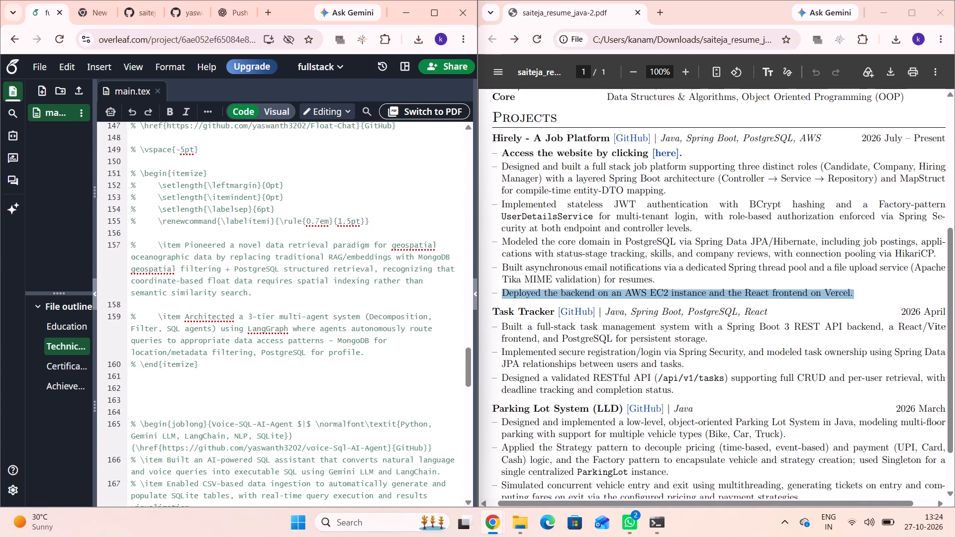
{"action": "left_click_drag", "start_coordinate": [503, 324], "coordinate": [709, 345]}
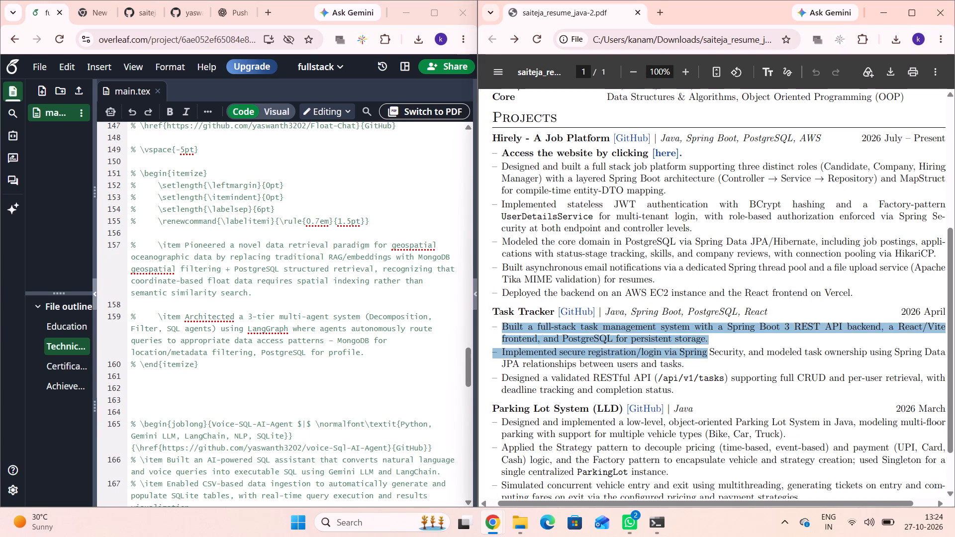
{"action": "left_click_drag", "start_coordinate": [709, 345], "coordinate": [707, 342]}
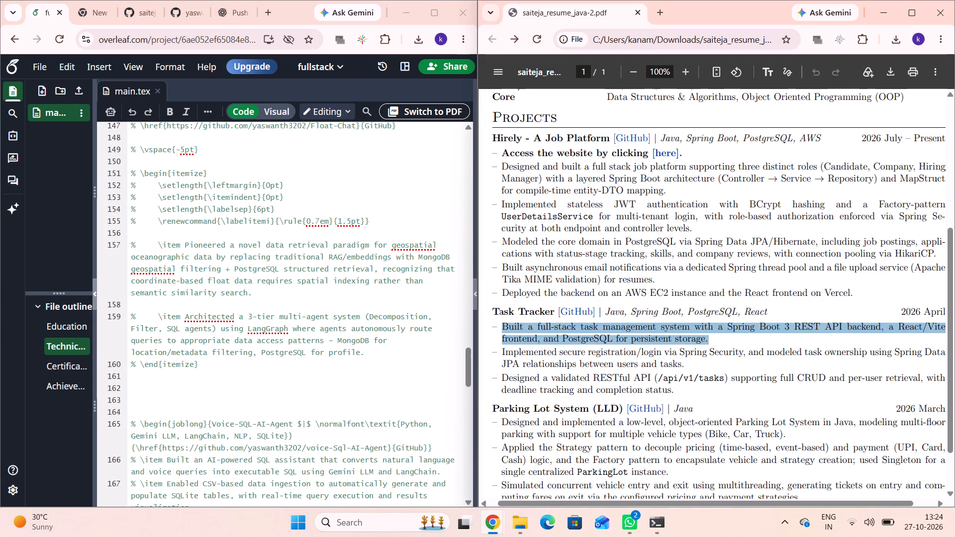
{"action": "key", "text": "ctrl+c"}
{"action": "left_click_drag", "start_coordinate": [184, 246], "coordinate": [278, 288]}
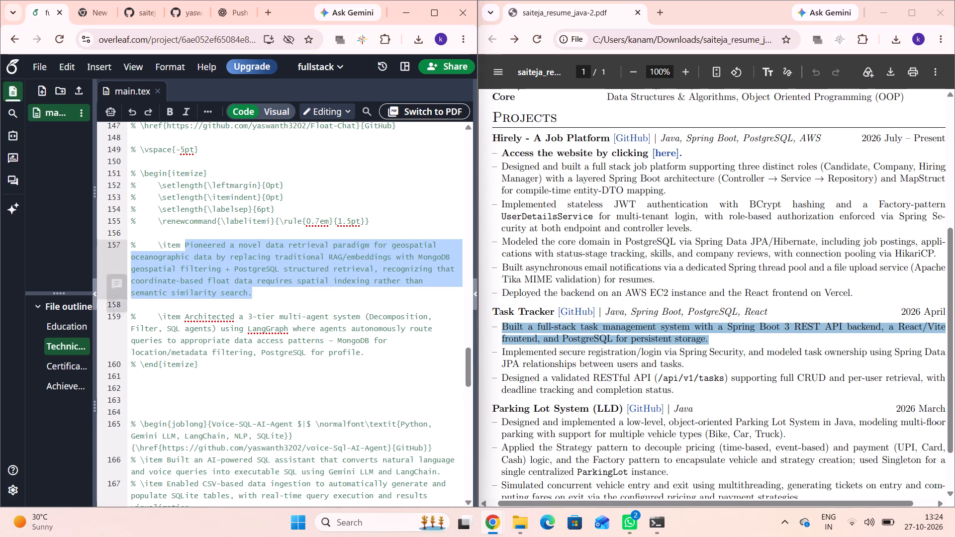
{"action": "key", "text": "BackSpace"}
{"action": "key", "text": "ctrl+v"}
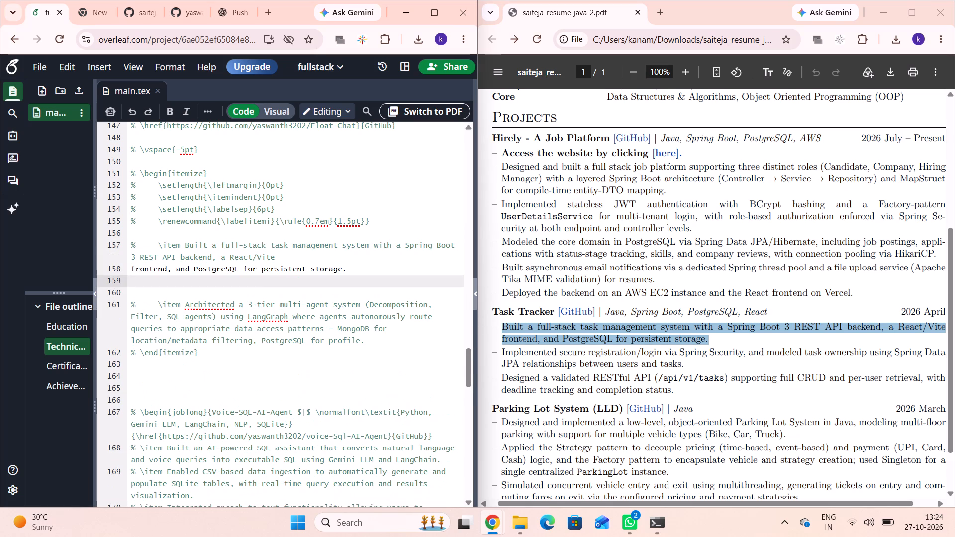
{"action": "left_click", "coordinate": [130, 267]}
{"action": "key", "text": "BackSpace"}
{"action": "key", "text": "space"}
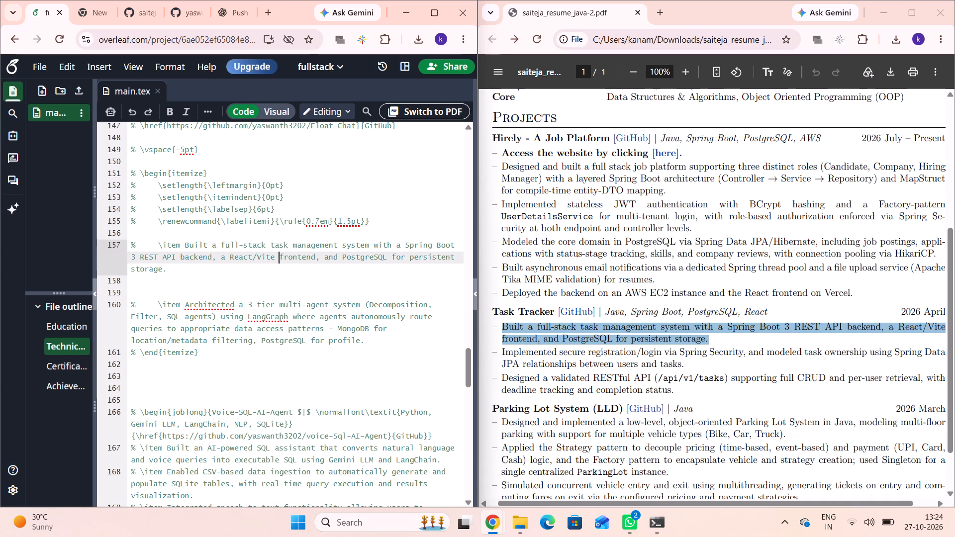
Replace the second commented Float Chat \item's text with the Task Tracker bullet beginning "Implemented secure registration/login", joined into a single commented line.
{"action": "left_click_drag", "start_coordinate": [502, 353], "coordinate": [705, 361]}
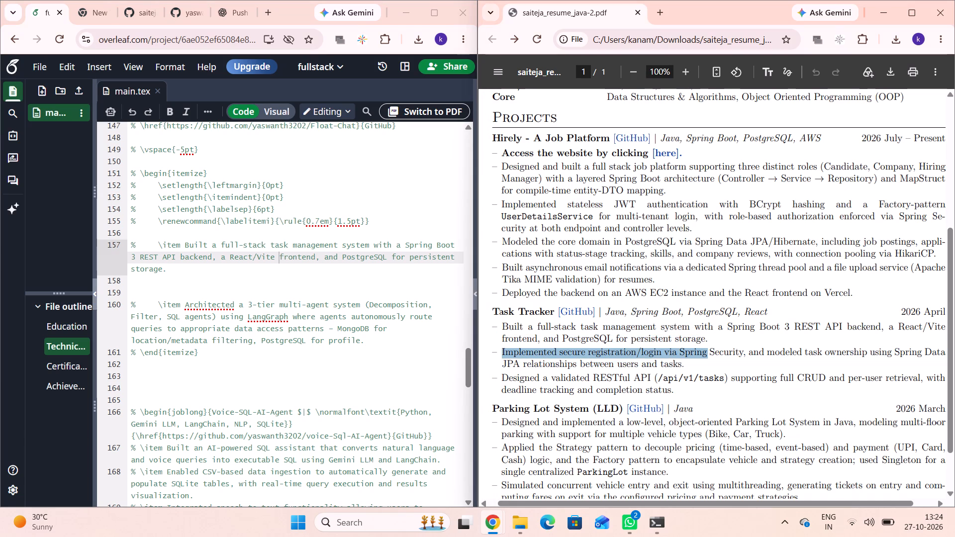
{"action": "left_click_drag", "start_coordinate": [705, 361], "coordinate": [685, 368]}
{"action": "key", "text": "ctrl+c"}
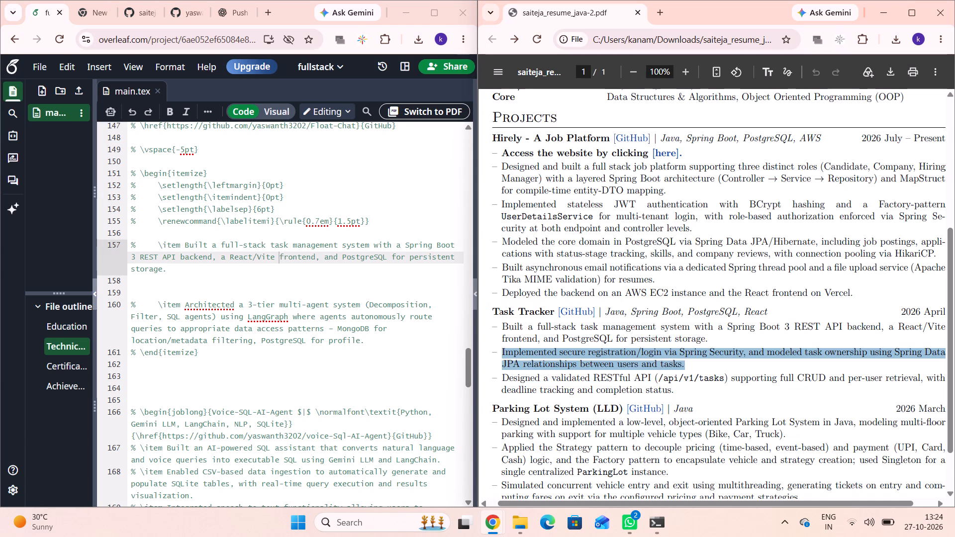
{"action": "left_click_drag", "start_coordinate": [184, 305], "coordinate": [389, 347]}
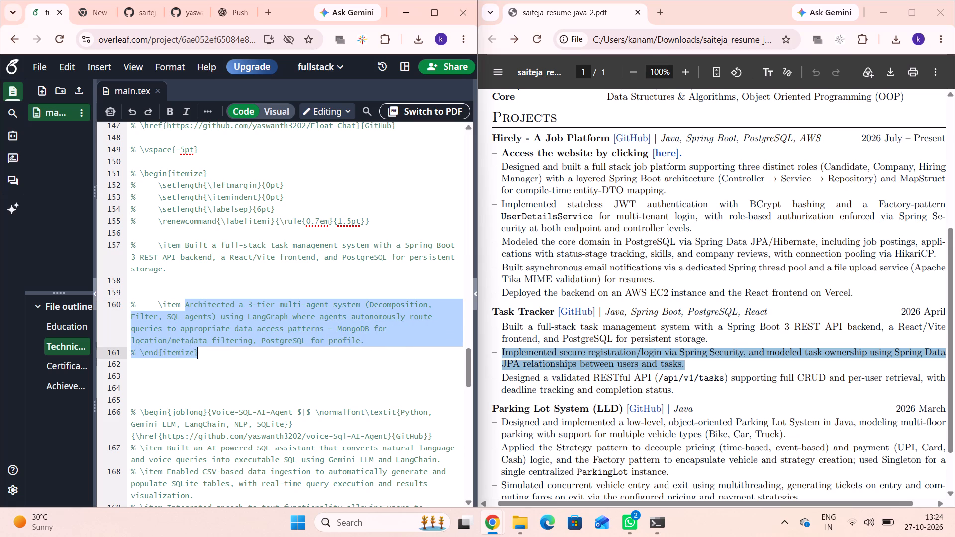
{"action": "left_click_drag", "start_coordinate": [389, 347], "coordinate": [377, 338]}
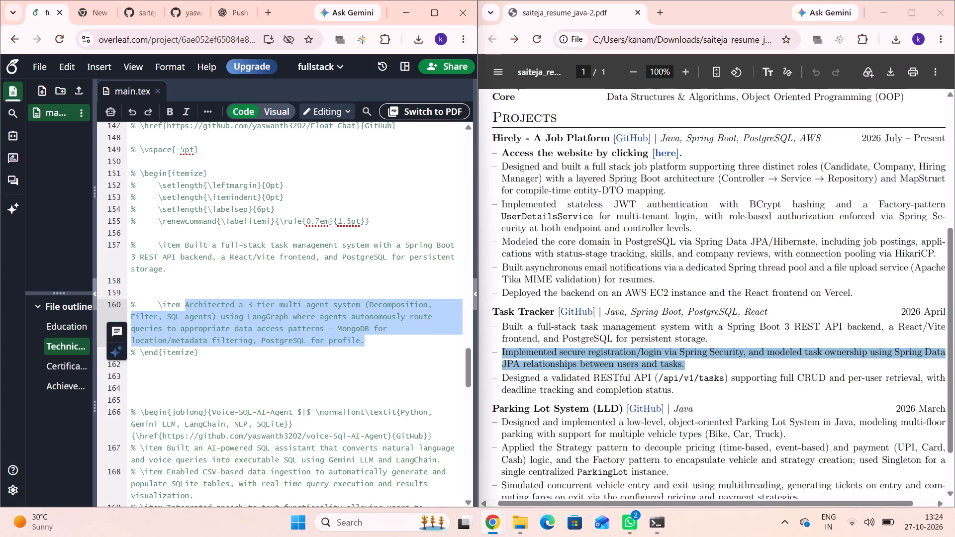
{"action": "key", "text": "BackSpace"}
{"action": "key", "text": "ctrl+v"}
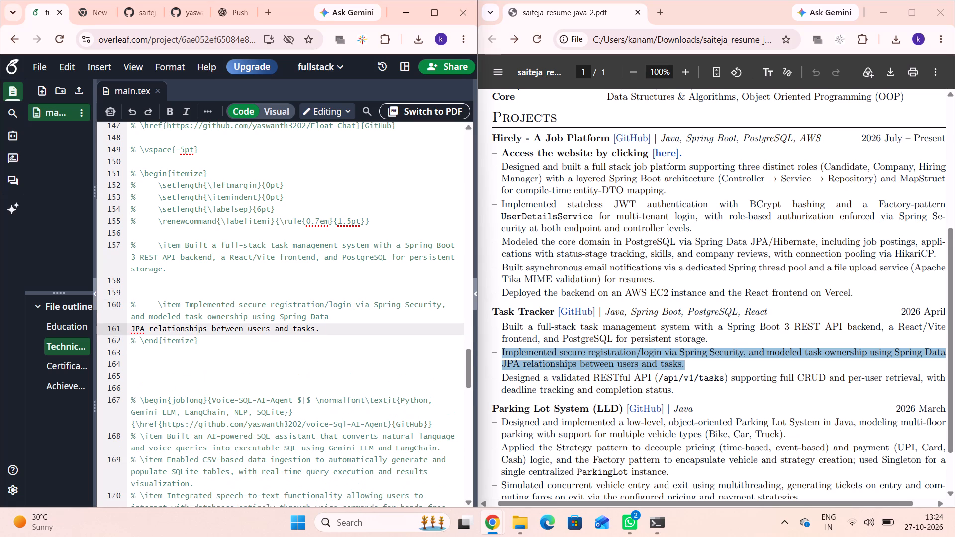
{"action": "left_click", "coordinate": [134, 326]}
{"action": "key", "text": "Left"}
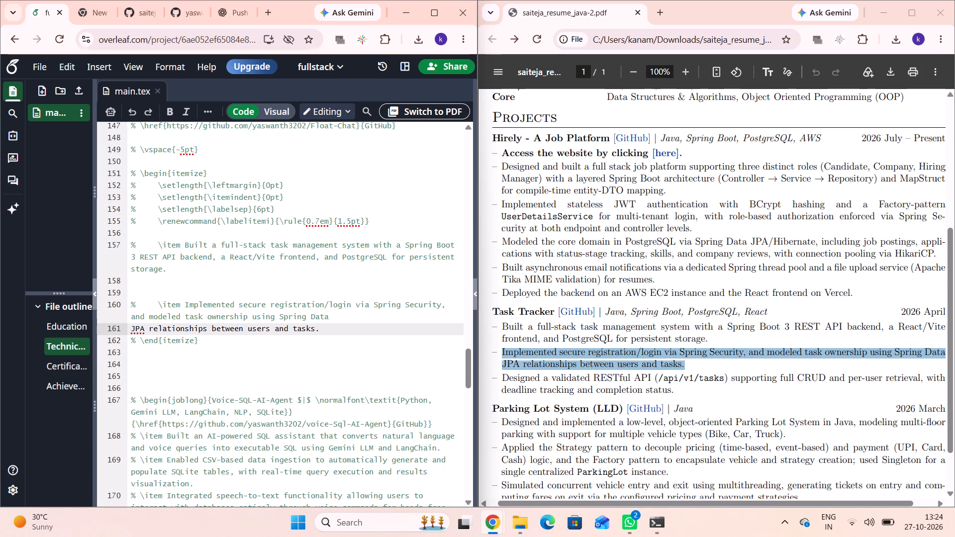
{"action": "key", "text": "BackSpace"}
{"action": "key", "text": "space"}
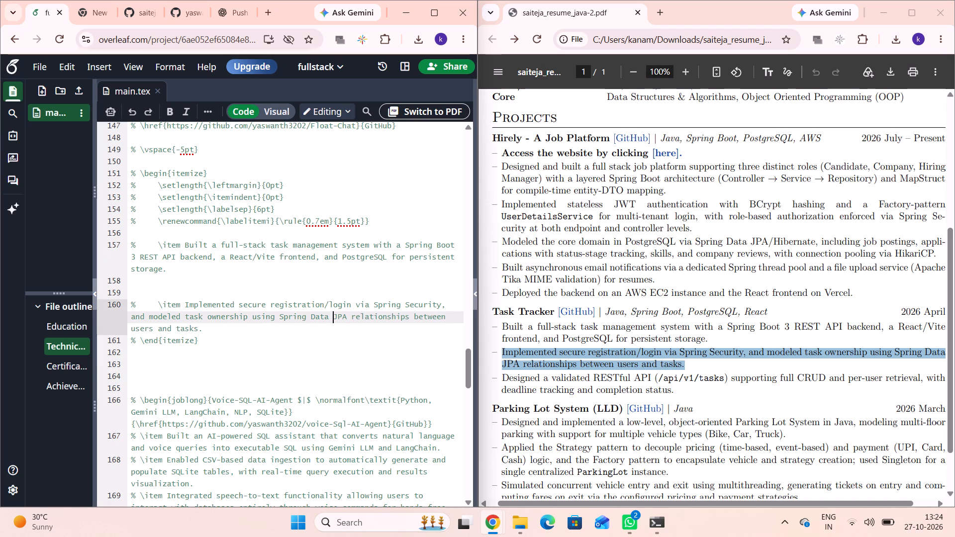
Add an empty, indented commented \item on a new line below the "Implemented secure registration/login" bullet.
{"action": "left_click", "coordinate": [214, 336]}
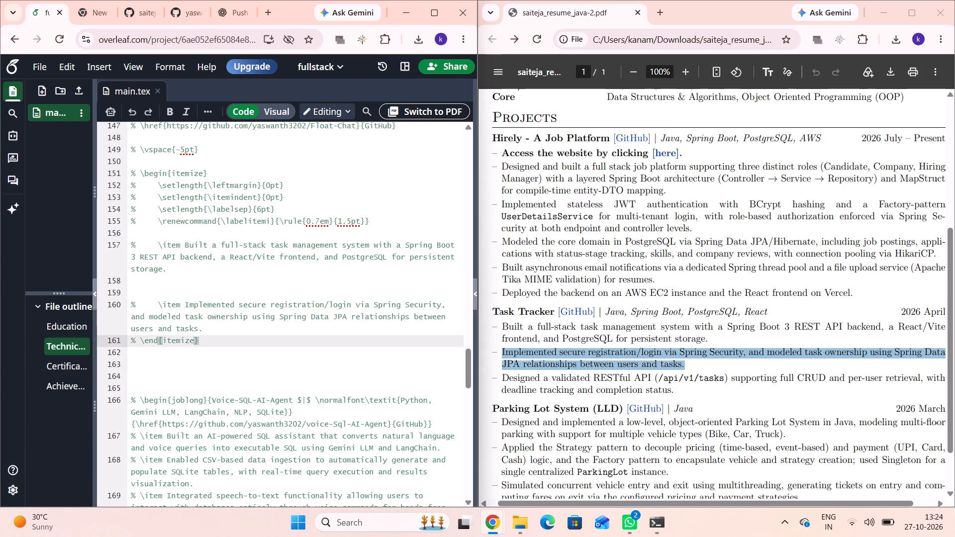
{"action": "left_click", "coordinate": [217, 328]}
{"action": "key", "text": "Return"}
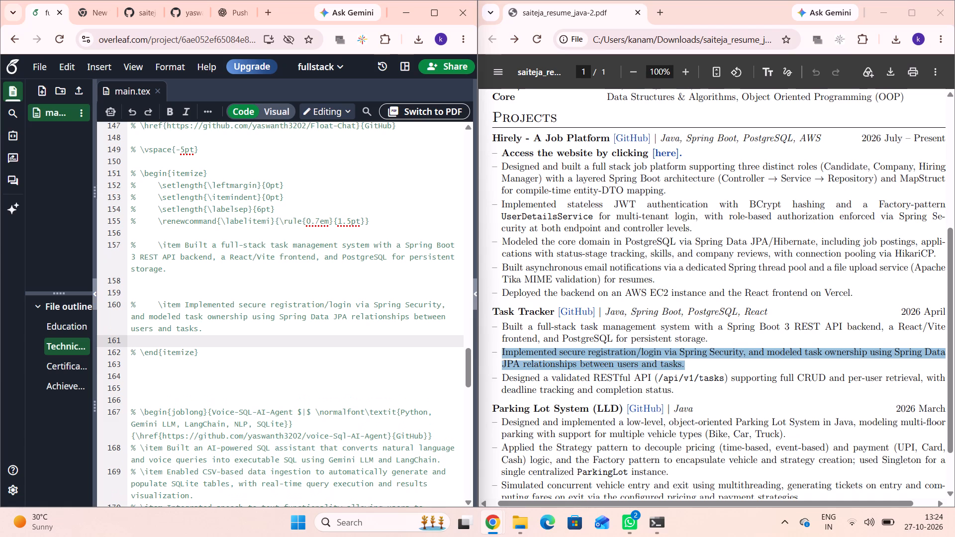
{"action": "type", "text": "%"}
{"action": "key", "text": "space"}
{"action": "key", "text": "space"}
{"action": "key", "text": "space"}
{"action": "key", "text": "space"}
{"action": "key", "text": "space"}
{"action": "key", "text": "backslash"}
{"action": "type", "text": "item"}
{"action": "key", "text": "space"}
Copy the Task Tracker bullet beginning "Designed a validated RESTful API" from the PDF into the empty commented \item, joined into a single line.
{"action": "left_click", "coordinate": [563, 396]}
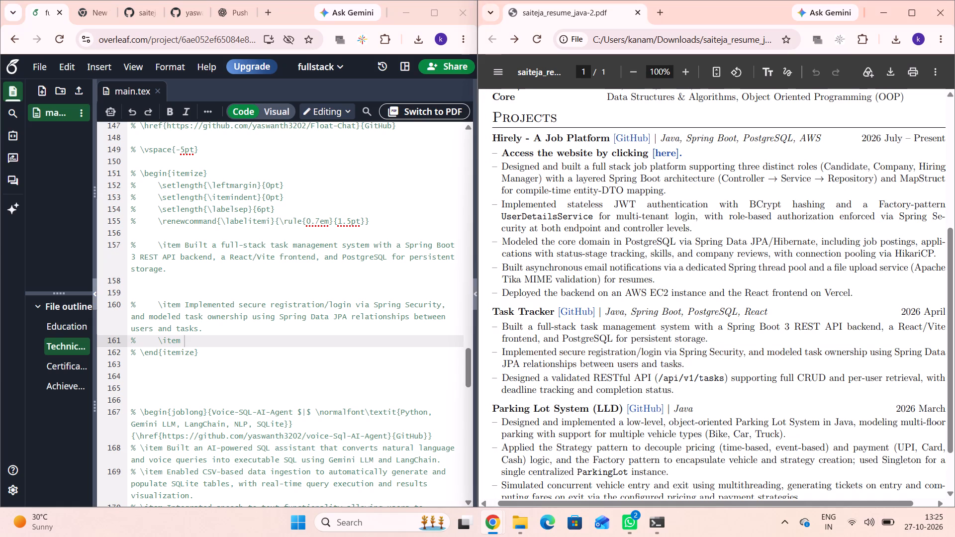
{"action": "left_click_drag", "start_coordinate": [501, 378], "coordinate": [578, 379]}
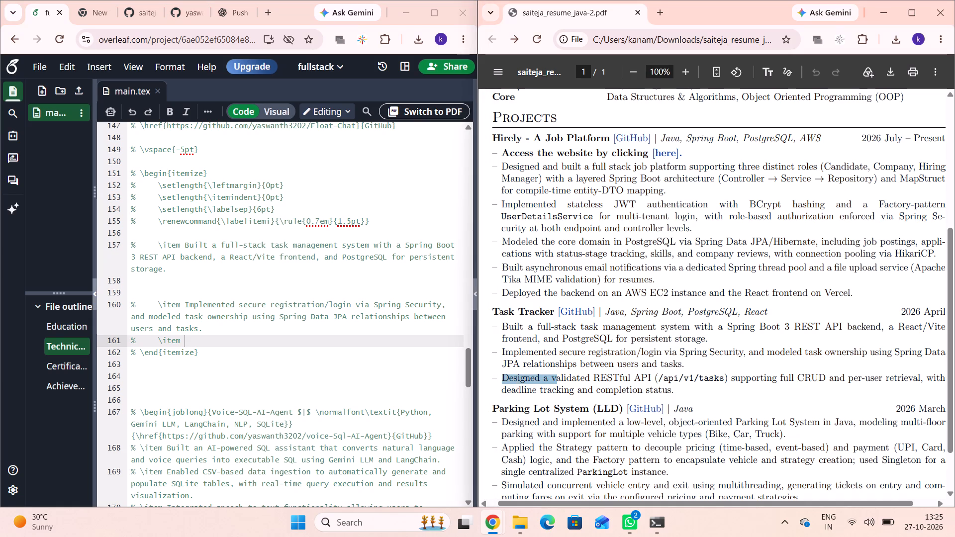
{"action": "left_click_drag", "start_coordinate": [578, 379], "coordinate": [702, 398]}
{"action": "key", "text": "ctrl+c"}
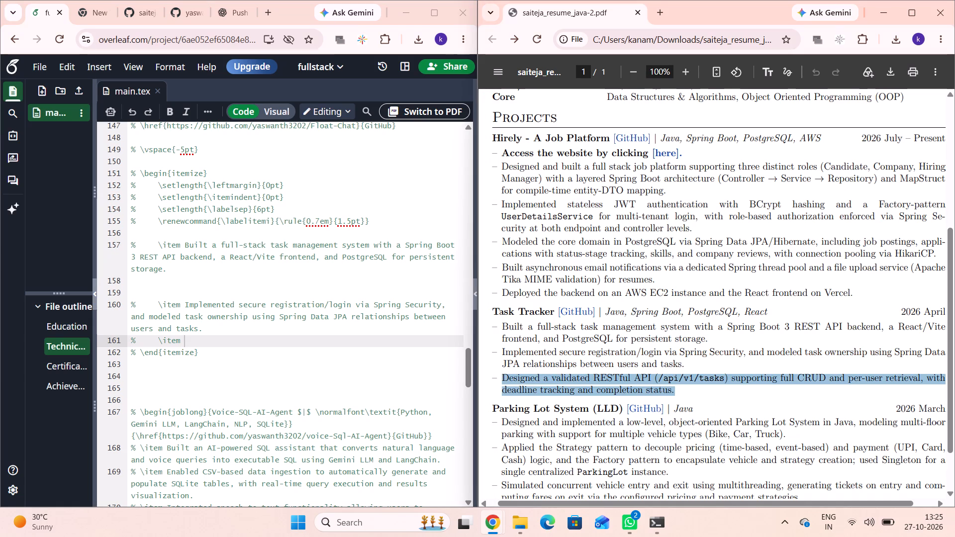
{"action": "left_click", "coordinate": [191, 344]}
{"action": "key", "text": "ctrl+v"}
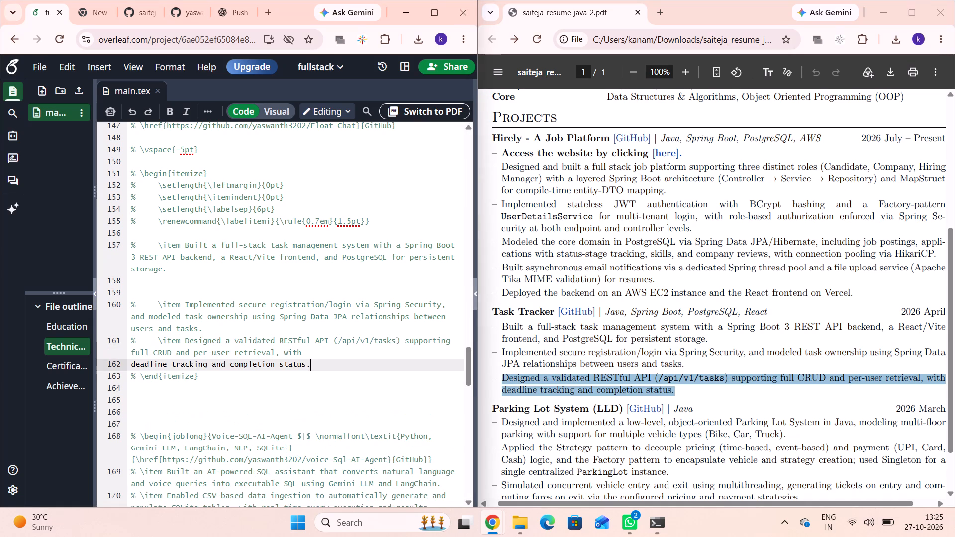
{"action": "left_click", "coordinate": [132, 362]}
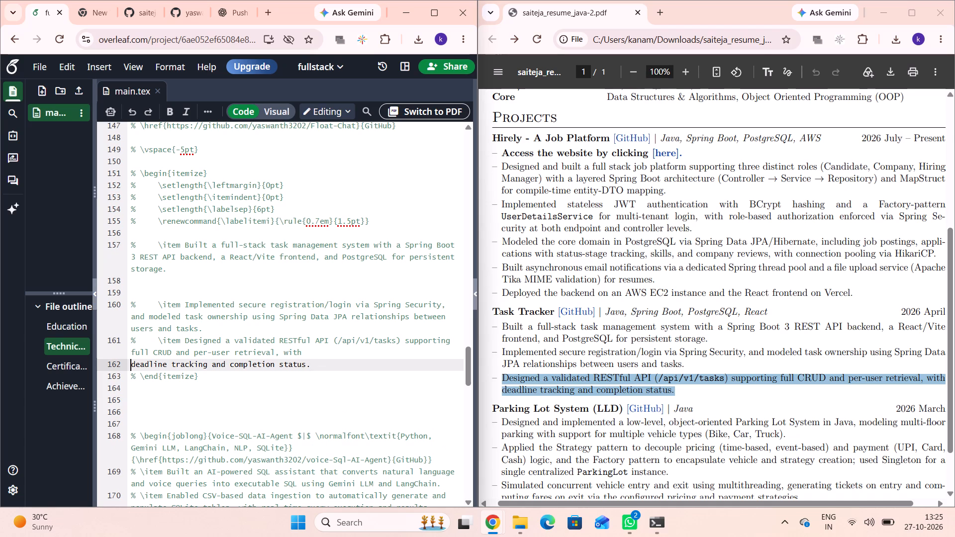
{"action": "key", "text": "BackSpace"}
{"action": "key", "text": "space"}
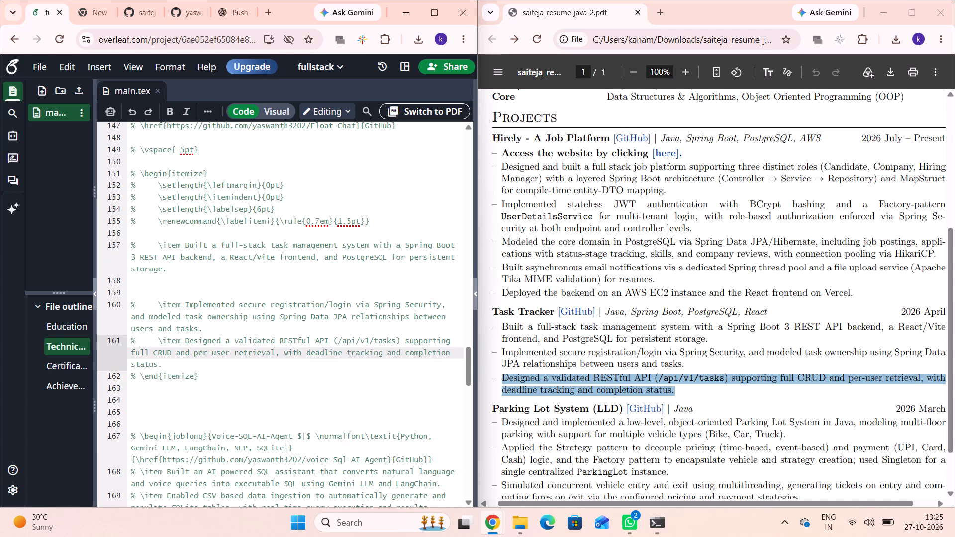
Duplicate the commented Float Chat block, from its \textbf heading through the \renewcommand line, into the blank space below the Task Tracker bullets' \end{itemize}.
{"action": "scroll", "coordinate": [223, 394], "scroll_direction": "down", "scroll_amount": 2}
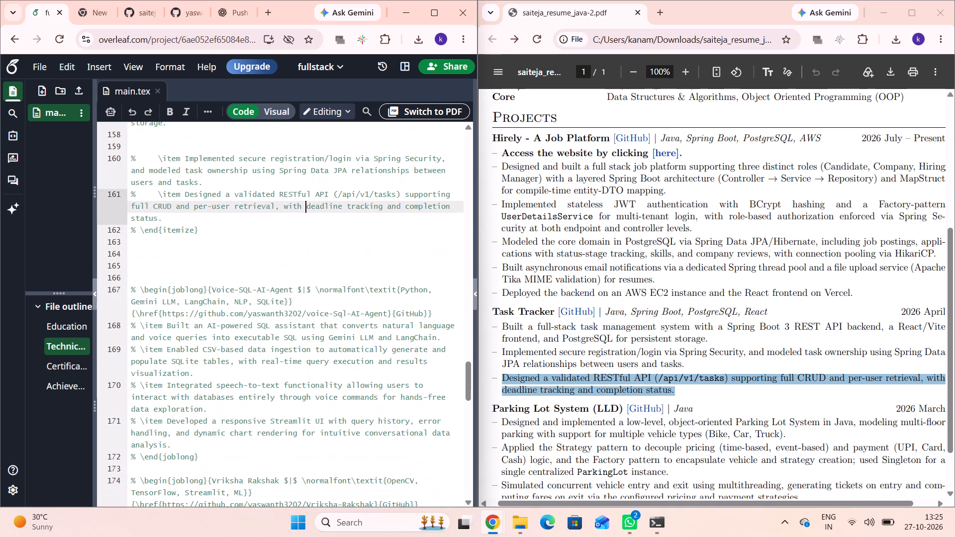
{"action": "left_click", "coordinate": [613, 338]}
{"action": "scroll", "coordinate": [613, 338], "scroll_direction": "down", "scroll_amount": 1}
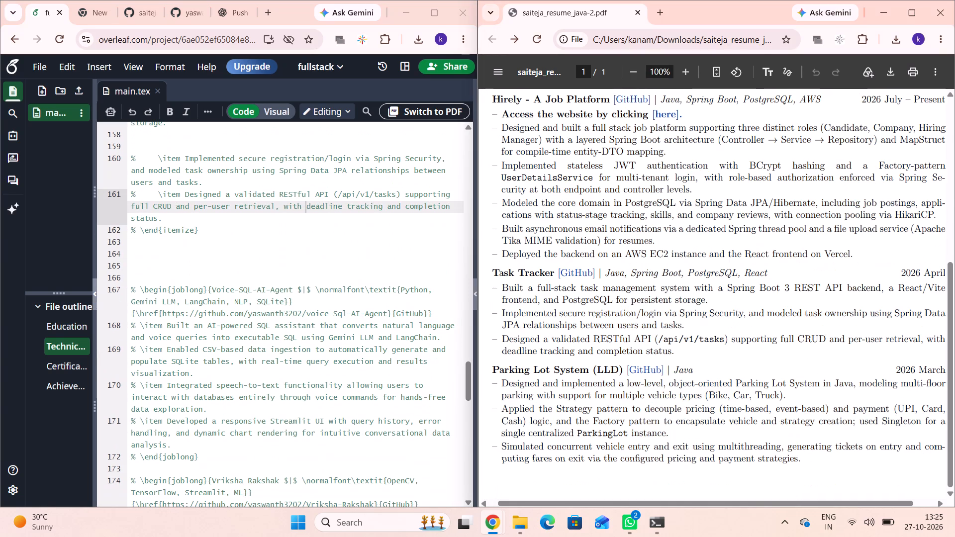
{"action": "scroll", "coordinate": [613, 338], "scroll_direction": "down", "scroll_amount": 1}
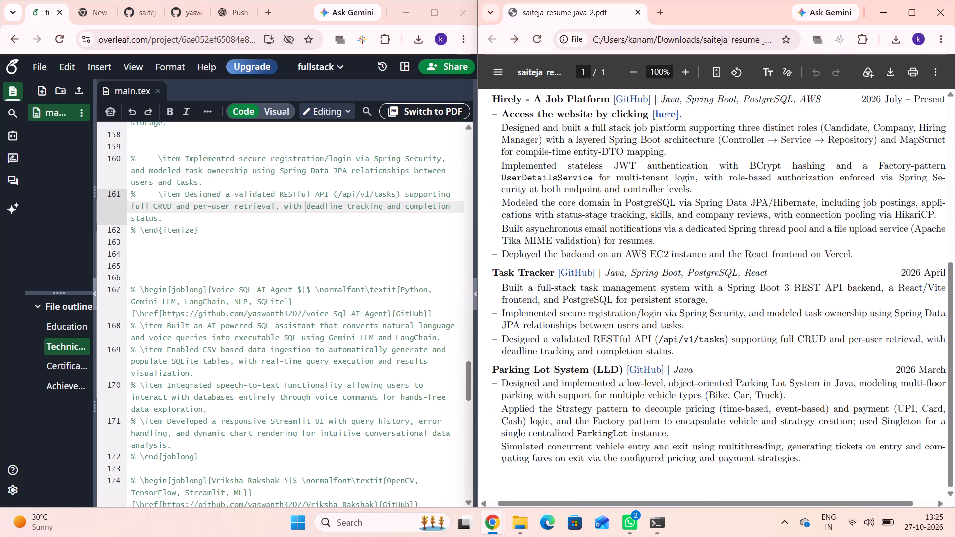
{"action": "left_click_drag", "start_coordinate": [166, 326], "coordinate": [235, 333]}
{"action": "left_click", "coordinate": [241, 253]}
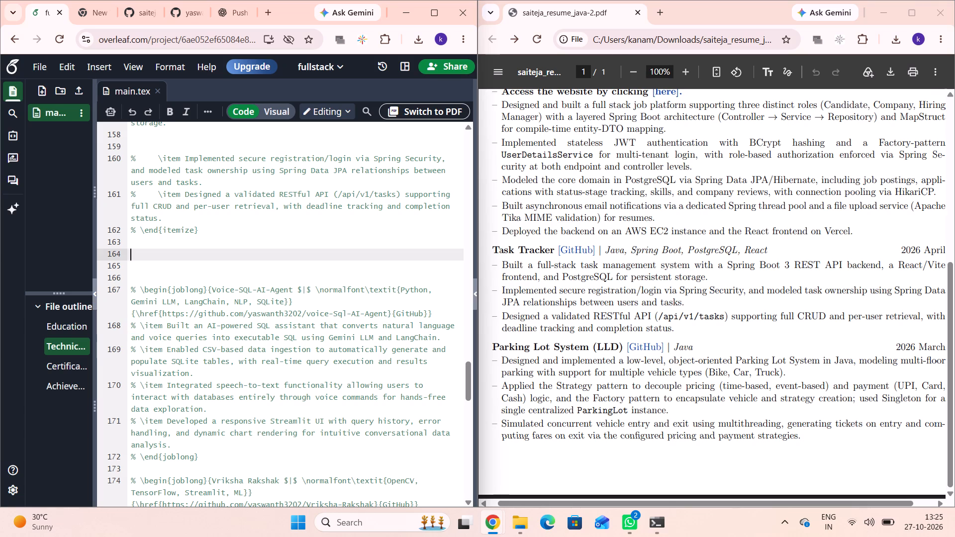
{"action": "scroll", "coordinate": [241, 253], "scroll_direction": "up", "scroll_amount": 3}
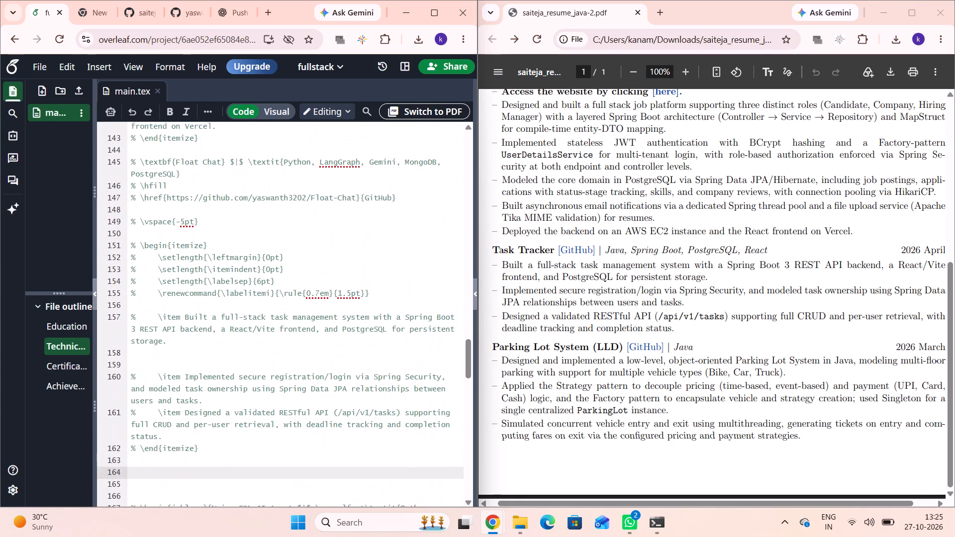
{"action": "scroll", "coordinate": [241, 253], "scroll_direction": "up", "scroll_amount": 1}
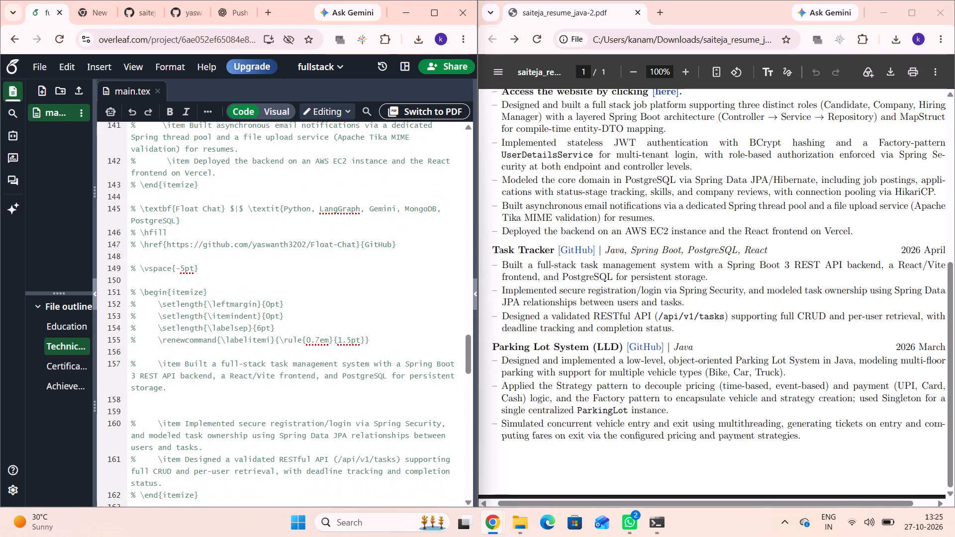
{"action": "scroll", "coordinate": [241, 253], "scroll_direction": "up", "scroll_amount": 1}
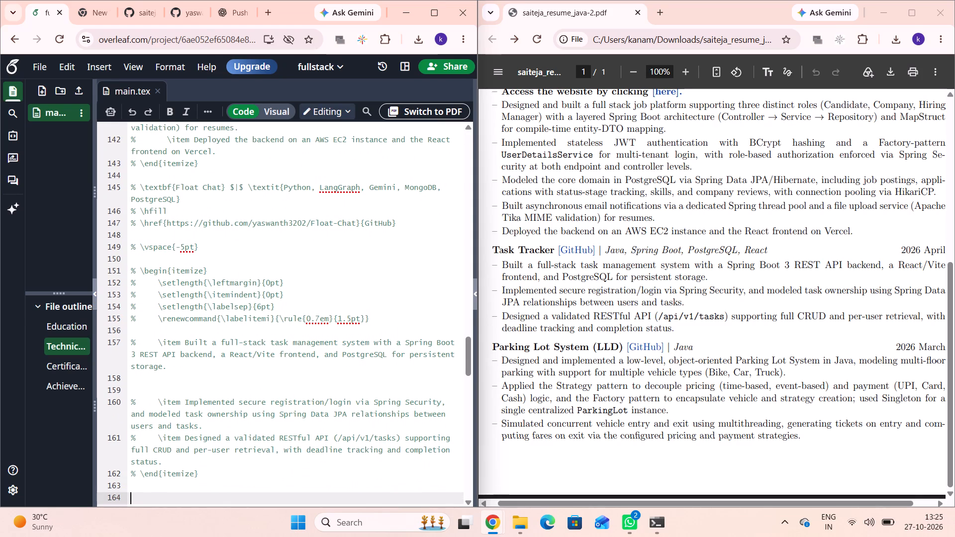
{"action": "left_click_drag", "start_coordinate": [129, 185], "coordinate": [337, 300]}
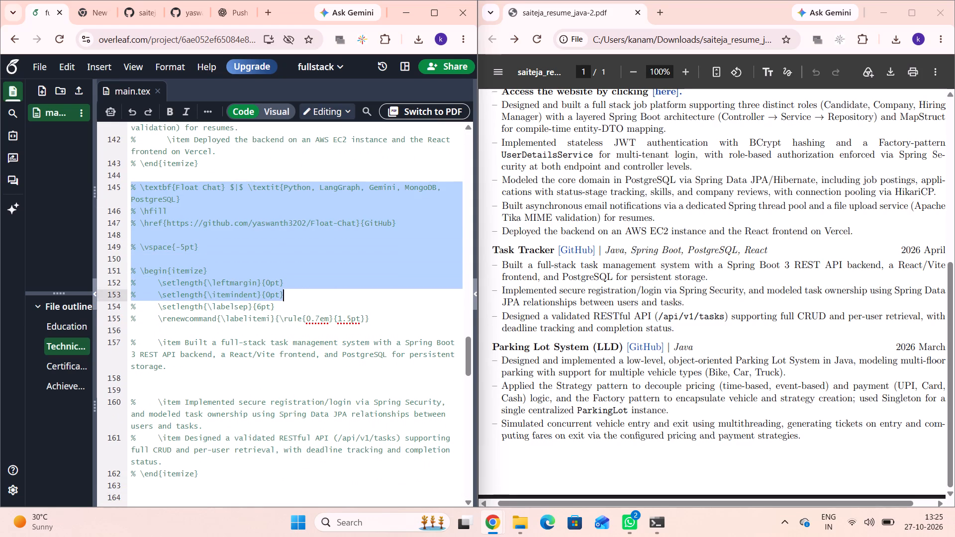
{"action": "left_click_drag", "start_coordinate": [337, 300], "coordinate": [402, 323]}
{"action": "key", "text": "ctrl+c"}
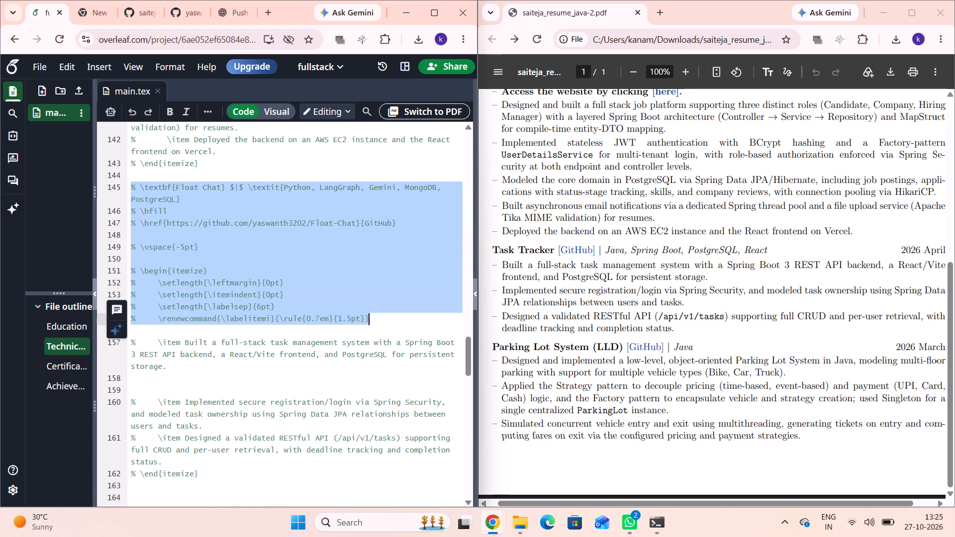
{"action": "scroll", "coordinate": [402, 323], "scroll_direction": "down", "scroll_amount": 3}
{"action": "left_click", "coordinate": [145, 298]}
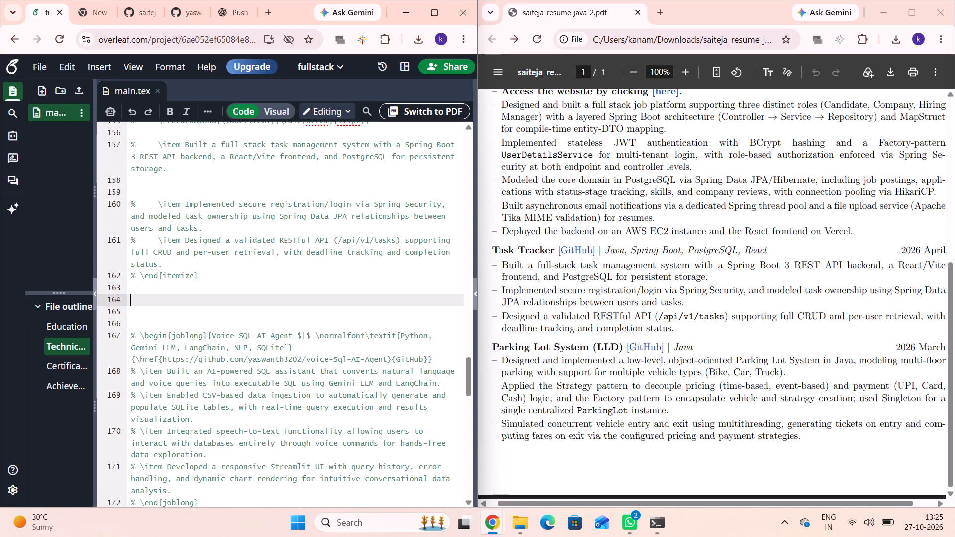
{"action": "key", "text": "ctrl+v"}
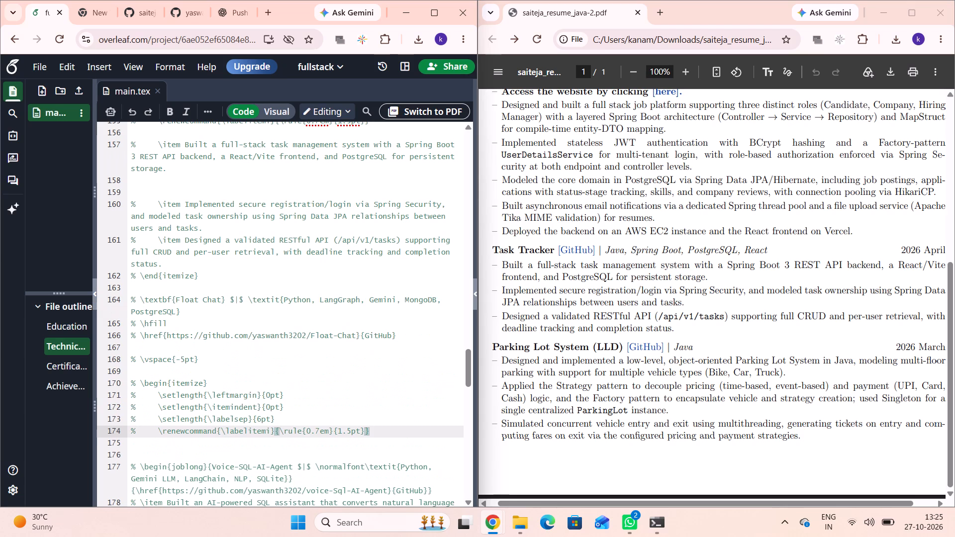
Add an empty, indented commented \item below the duplicated block's \renewcommand line, leaving one blank line between them.
{"action": "key", "text": "Return"}
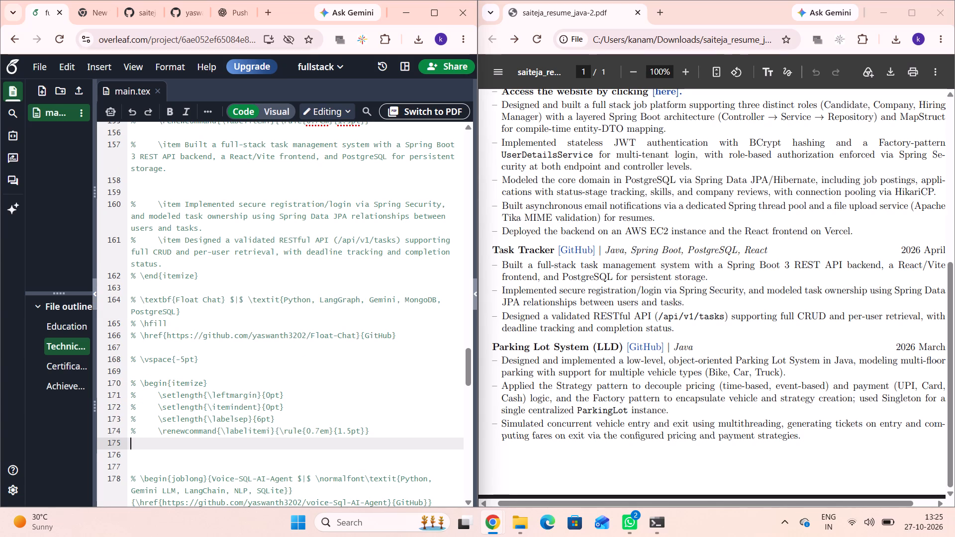
{"action": "key", "text": "Return"}
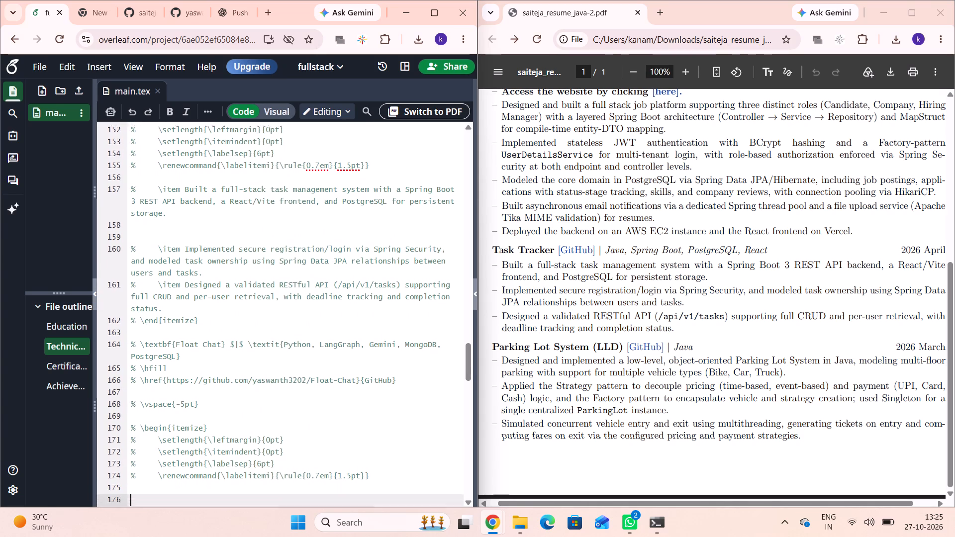
{"action": "key", "text": "shift+percent"}
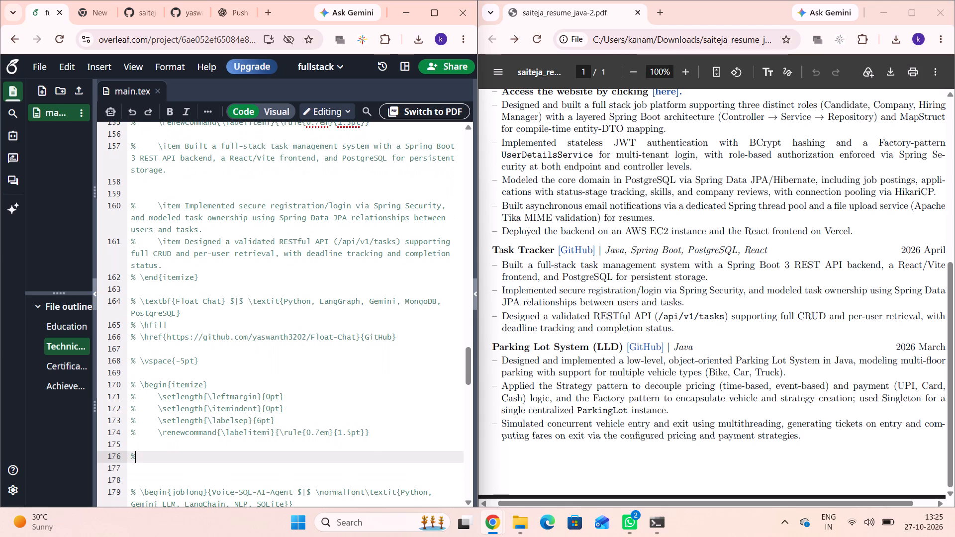
{"action": "key", "text": "space"}
{"action": "key", "text": "space"}
{"action": "key", "text": "space"}
{"action": "key", "text": "space"}
{"action": "key", "text": "space"}
{"action": "key", "text": "space"}
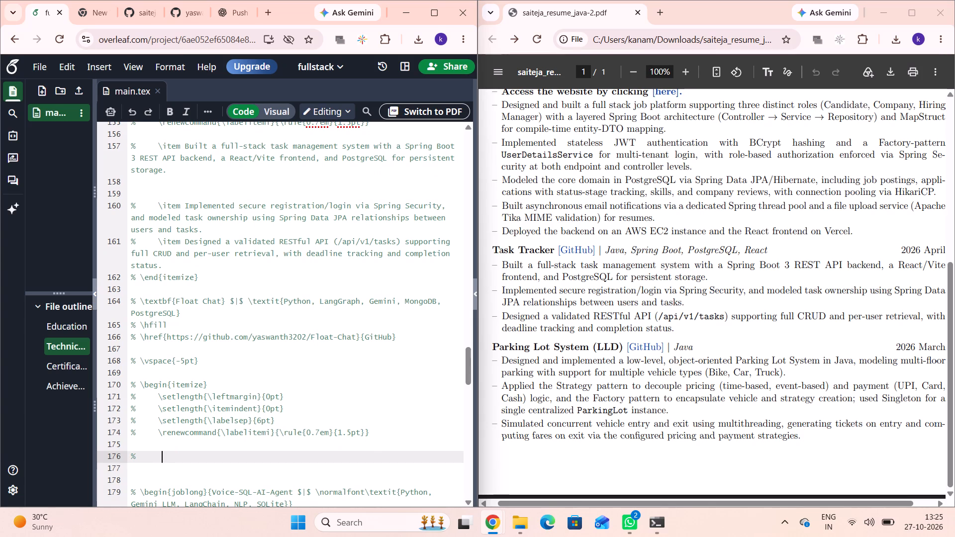
{"action": "key", "text": "BackSpace"}
{"action": "key", "text": "backslash"}
{"action": "type", "text": "item"}
{"action": "key", "text": "space"}
Copy the Parking Lot bullet beginning "Designed and implemented a low-level" from the PDF into the empty commented \item, joined into a single line.
{"action": "scroll", "coordinate": [540, 276], "scroll_direction": "down", "scroll_amount": 1}
{"action": "left_click_drag", "start_coordinate": [503, 362], "coordinate": [798, 373]}
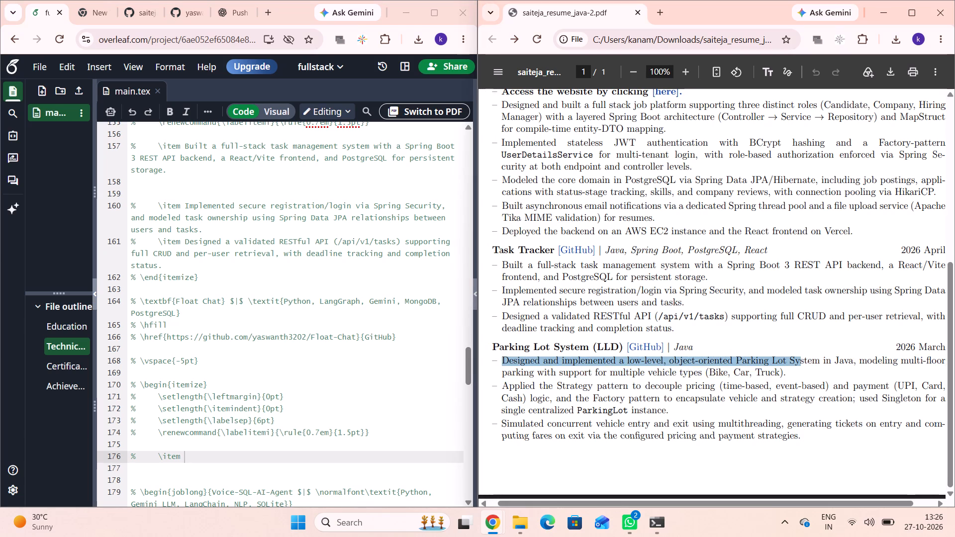
{"action": "left_click_drag", "start_coordinate": [798, 373], "coordinate": [791, 374]}
{"action": "key", "text": "ctrl+c"}
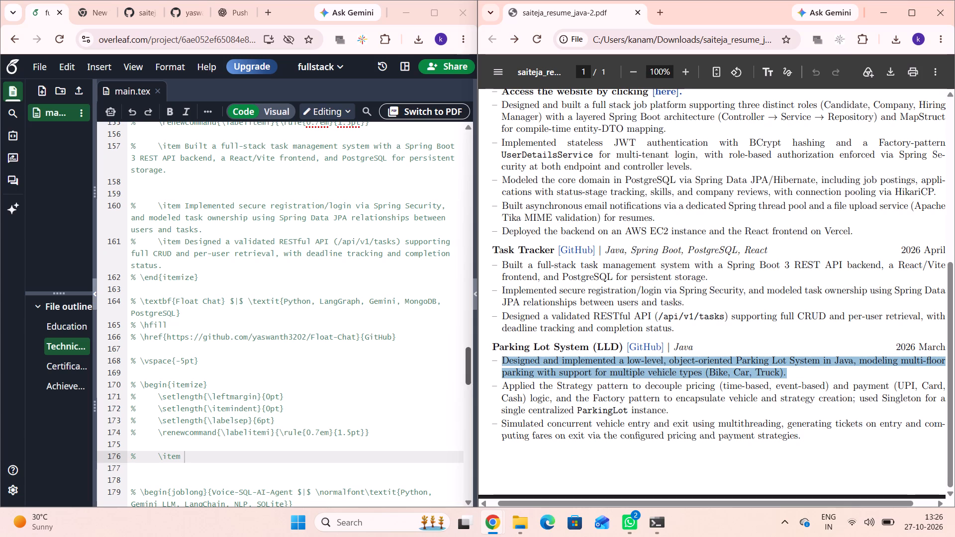
{"action": "left_click", "coordinate": [199, 457]}
{"action": "key", "text": "ctrl+v"}
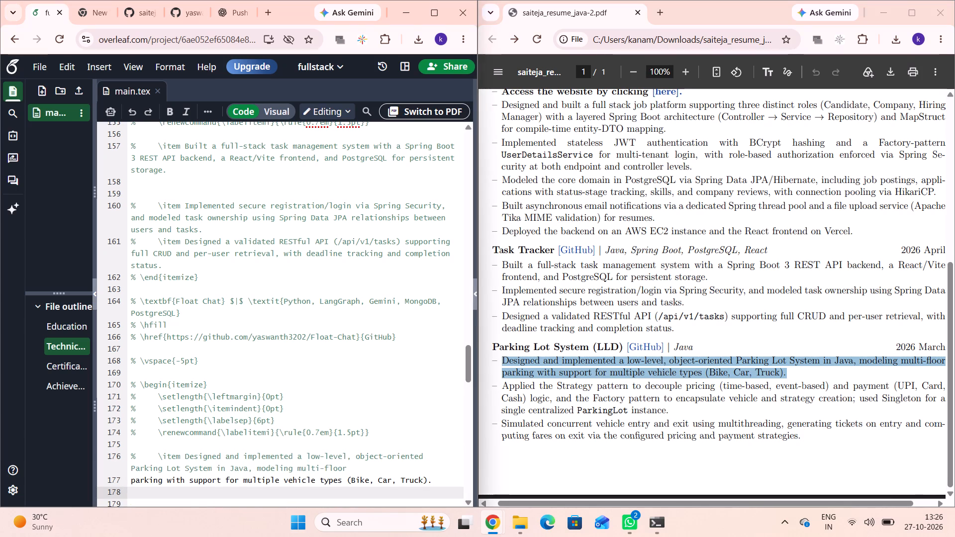
{"action": "left_click", "coordinate": [131, 480]}
{"action": "key", "text": "BackSpace"}
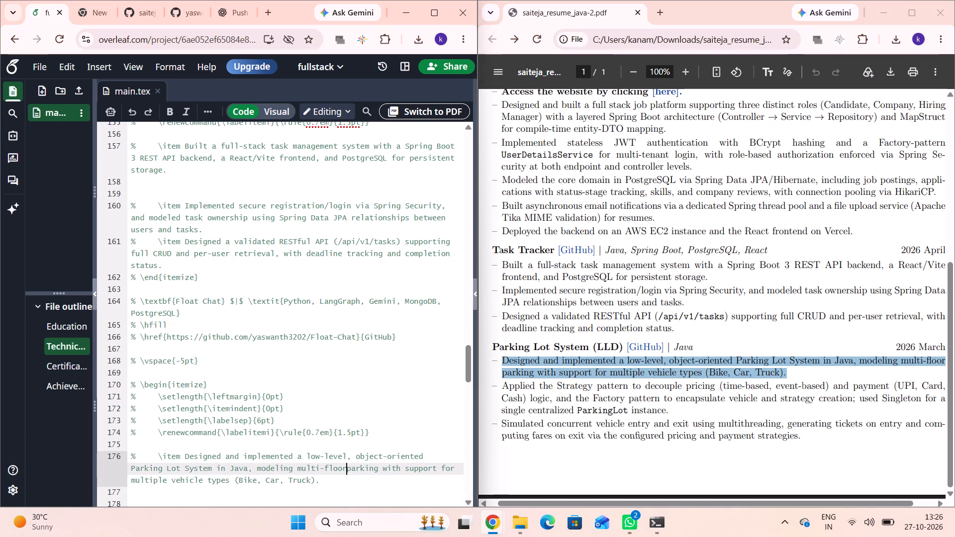
{"action": "key", "text": "space"}
Copy the Parking Lot bullet beginning "Applied the Strategy pattern" from the PDF into a new indented commented \item below the "Designed and implemented" bullet.
{"action": "scroll", "coordinate": [199, 505], "scroll_direction": "down", "scroll_amount": 1}
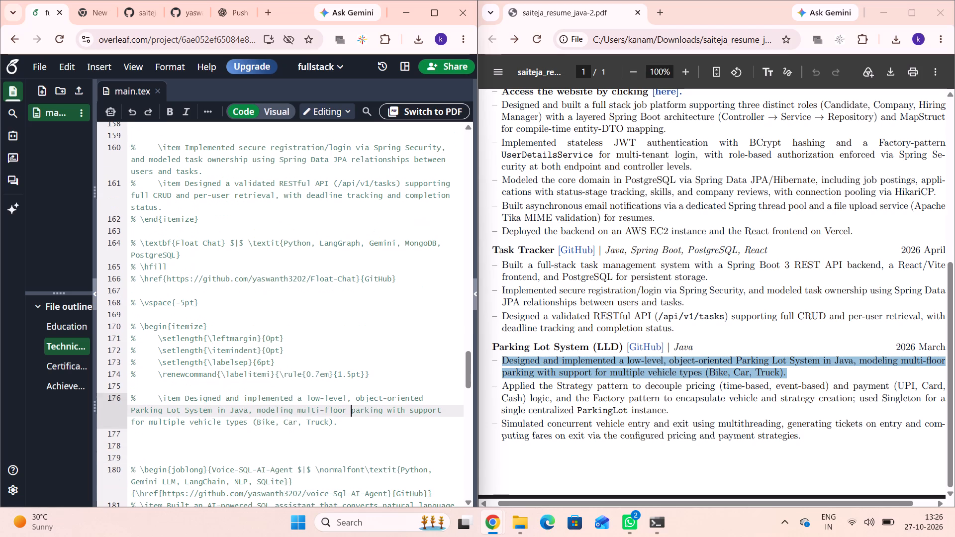
{"action": "scroll", "coordinate": [199, 505], "scroll_direction": "down", "scroll_amount": 1}
{"action": "left_click_drag", "start_coordinate": [503, 386], "coordinate": [674, 411]}
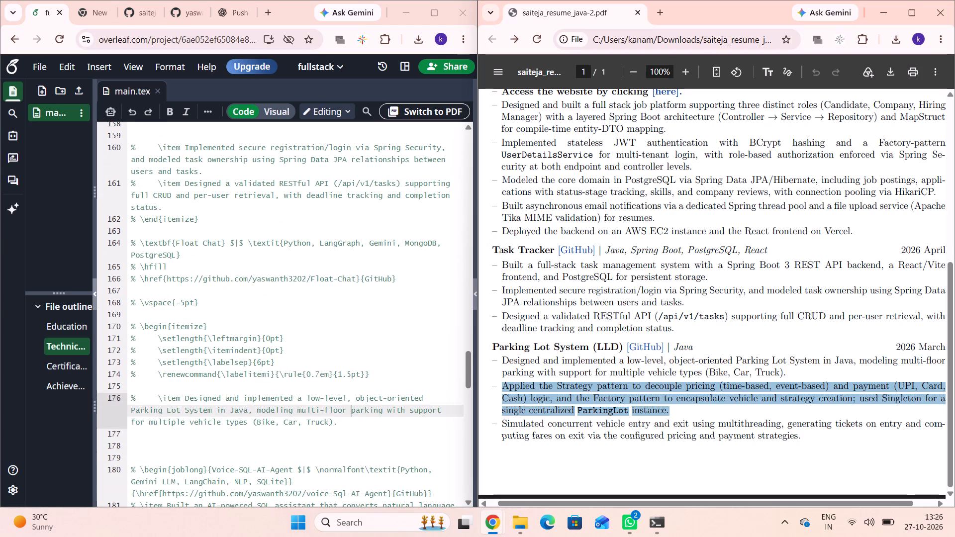
{"action": "left_click_drag", "start_coordinate": [674, 411], "coordinate": [672, 409]}
{"action": "key", "text": "ctrl+c"}
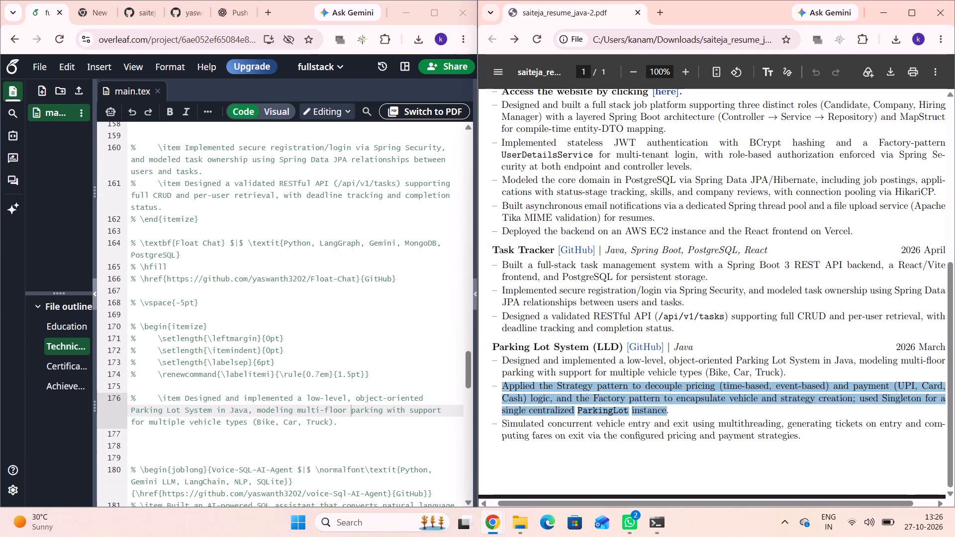
{"action": "left_click", "coordinate": [218, 459]}
{"action": "left_click", "coordinate": [151, 440]}
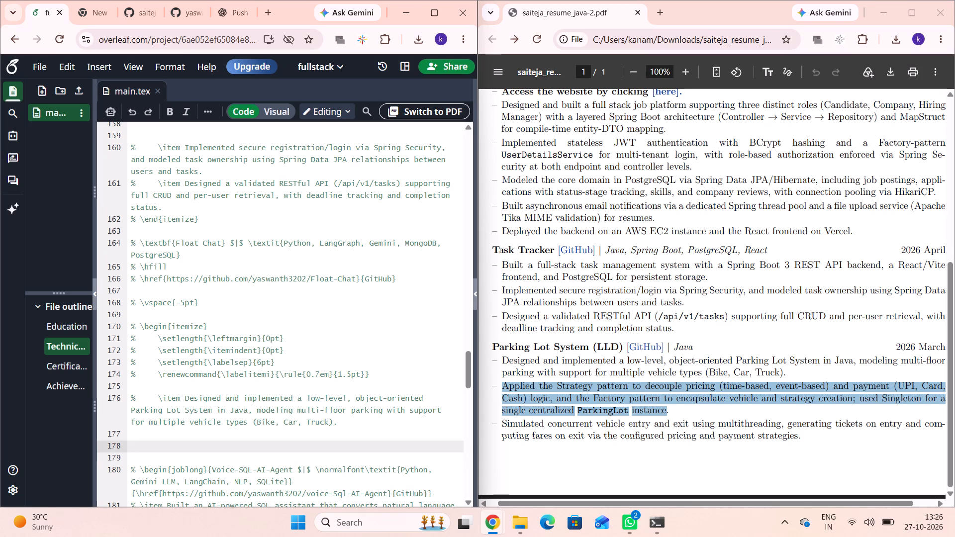
{"action": "type", "text": "%"}
{"action": "key", "text": "space"}
{"action": "key", "text": "space"}
{"action": "key", "text": "space"}
{"action": "type", "text": "\\item"}
{"action": "key", "text": "space"}
{"action": "key", "text": "ctrl+v"}
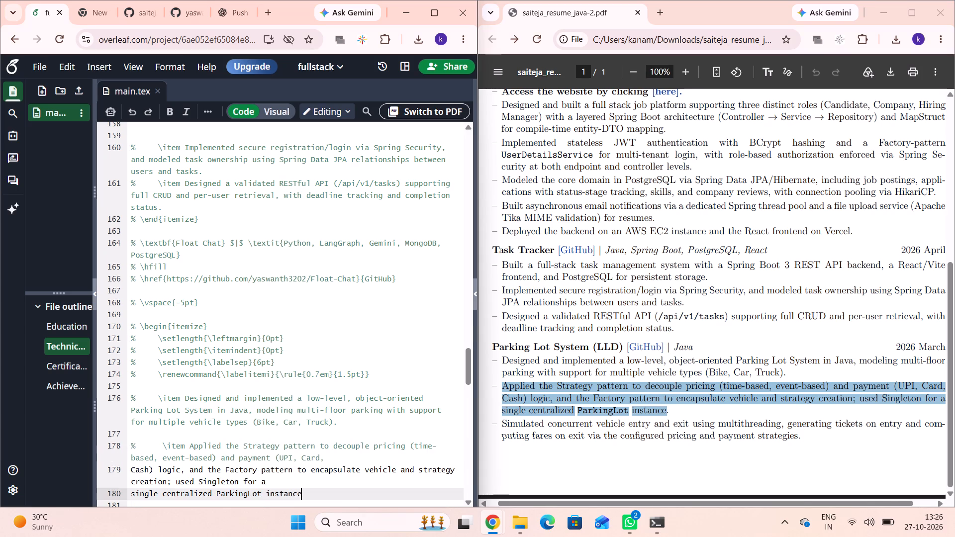
Join the "Applied the Strategy pattern" bullet's uncommented continuation lines onto its commented \item line.
{"action": "left_click", "coordinate": [128, 468]}
{"action": "key", "text": "BackSpace"}
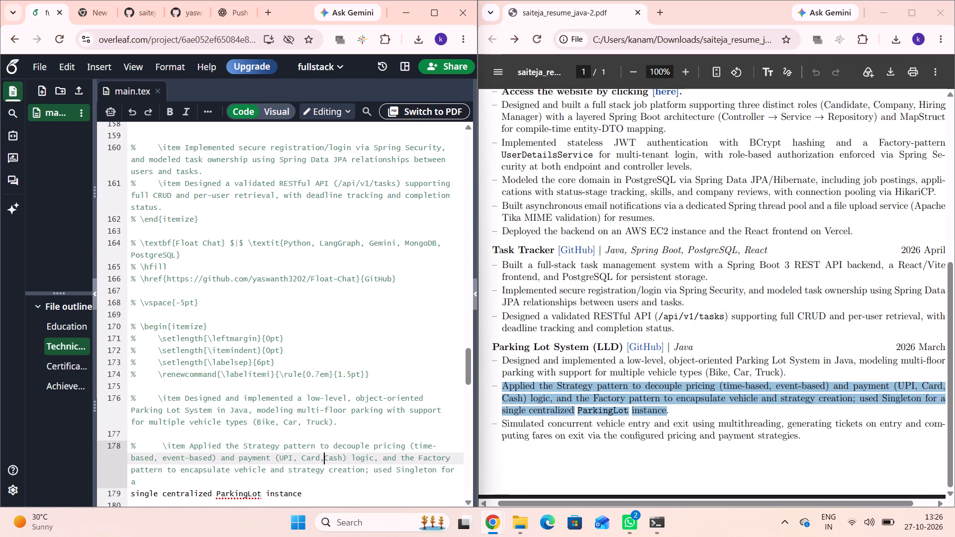
{"action": "left_click", "coordinate": [131, 492]}
{"action": "key", "text": "BackSpace"}
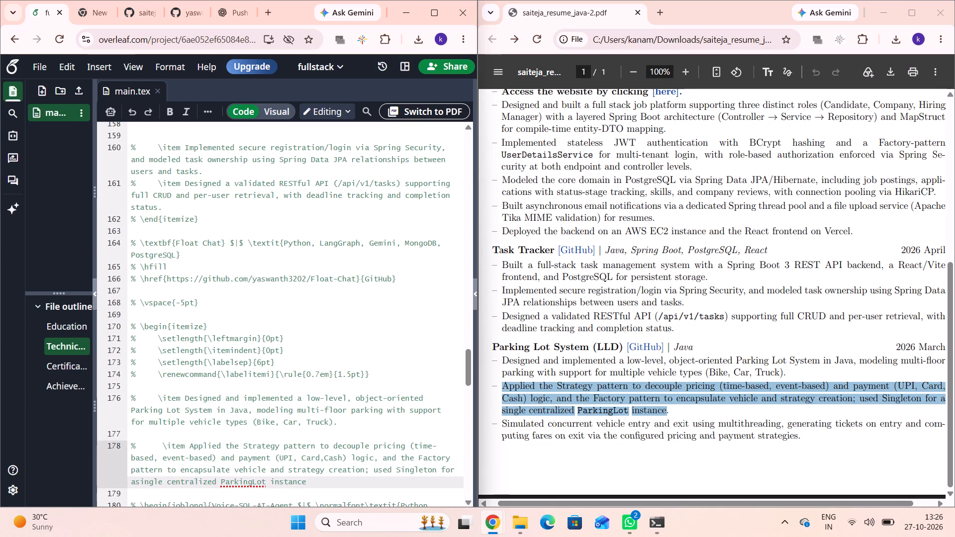
Copy the PDF bullet beginning "Simulated concurrent vehicle entry" into a new indented commented \item, one blank line below the Strategy pattern bullet.
{"action": "left_click", "coordinate": [331, 483]}
{"action": "key", "text": "Return"}
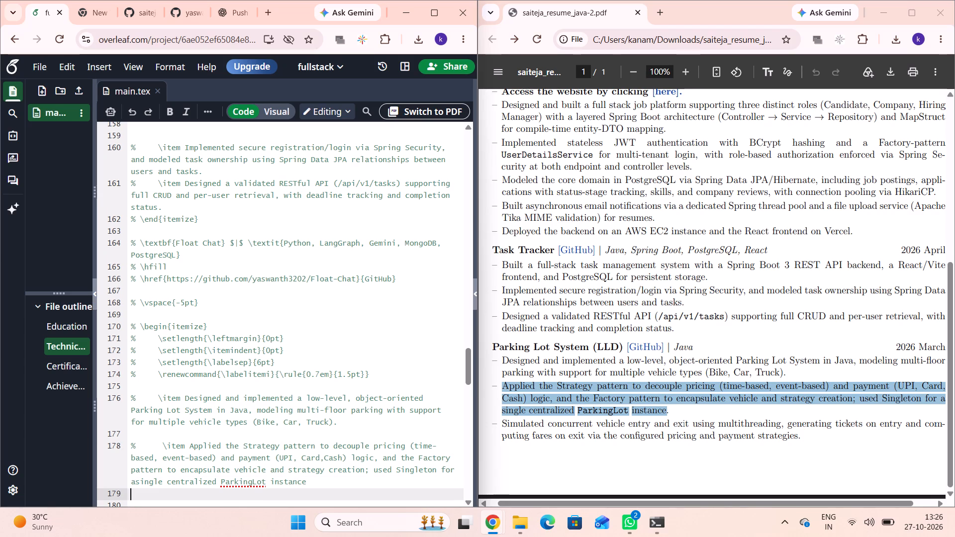
{"action": "key", "text": "Return"}
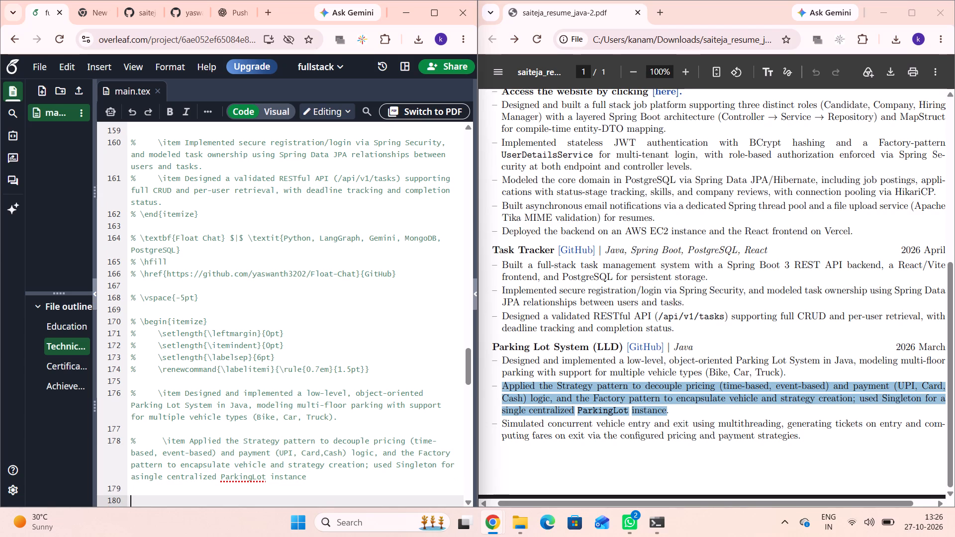
{"action": "type", "text": "%"}
{"action": "key", "text": "space"}
{"action": "key", "text": "space"}
{"action": "key", "text": "space"}
{"action": "type", "text": "\\item"}
{"action": "key", "text": "space"}
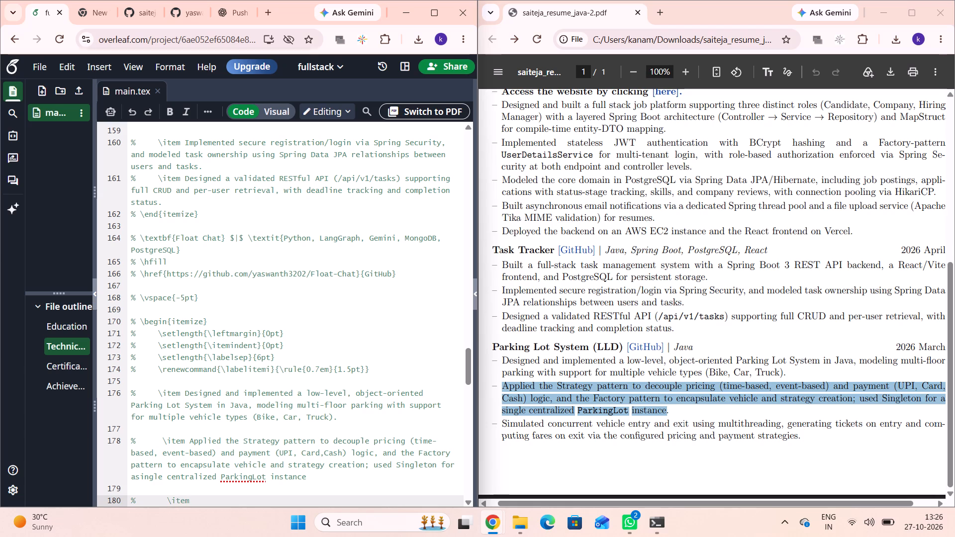
{"action": "left_click", "coordinate": [600, 439]}
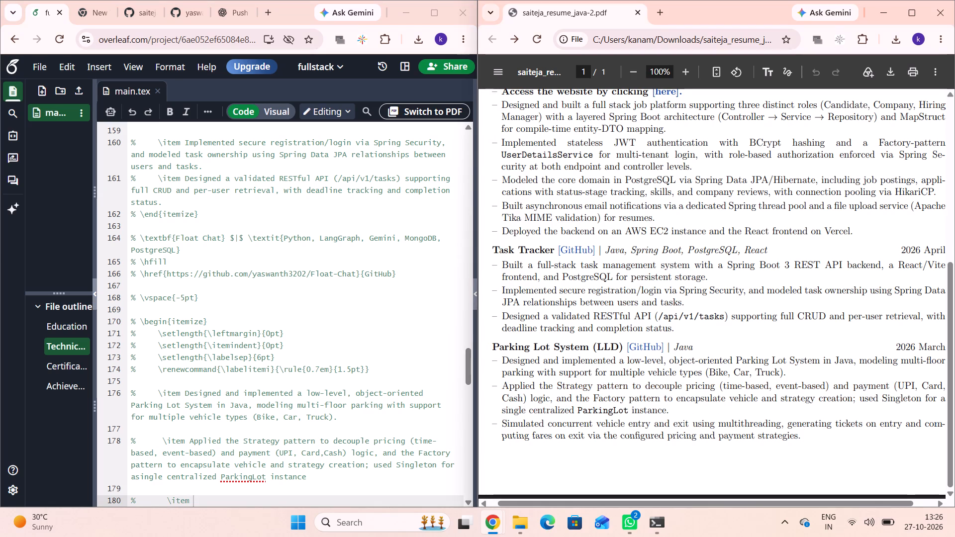
{"action": "left_click_drag", "start_coordinate": [503, 422], "coordinate": [801, 432]}
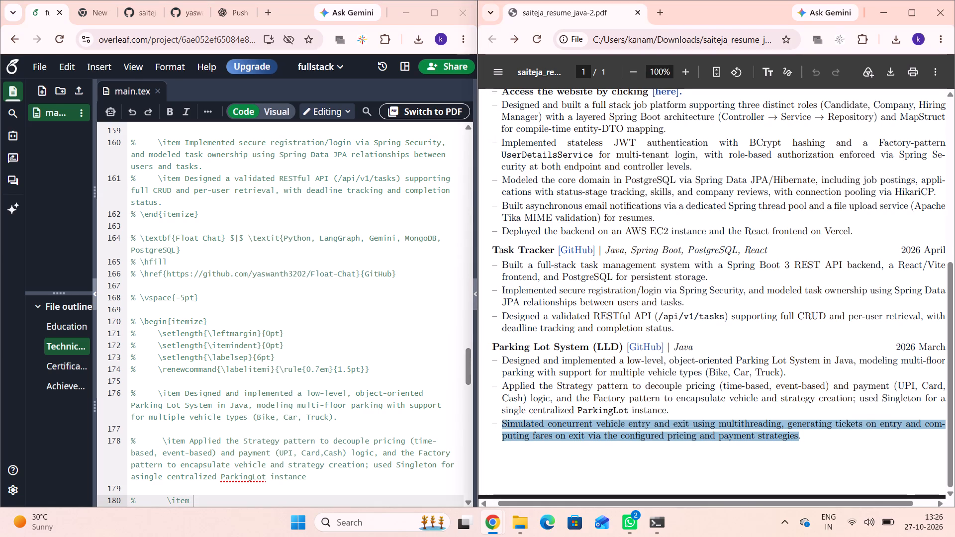
{"action": "key", "text": "ctrl+c"}
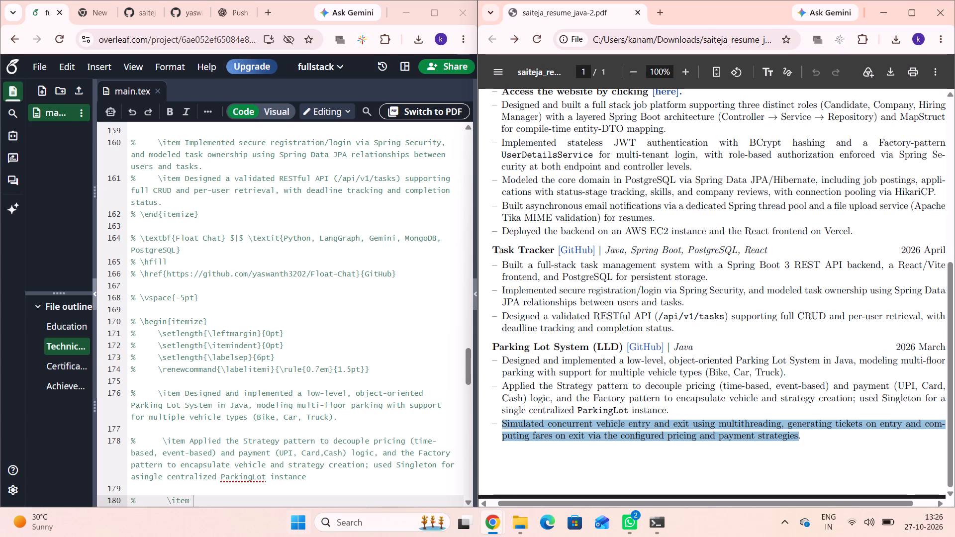
{"action": "left_click", "coordinate": [223, 503]}
{"action": "key", "text": "ctrl+v"}
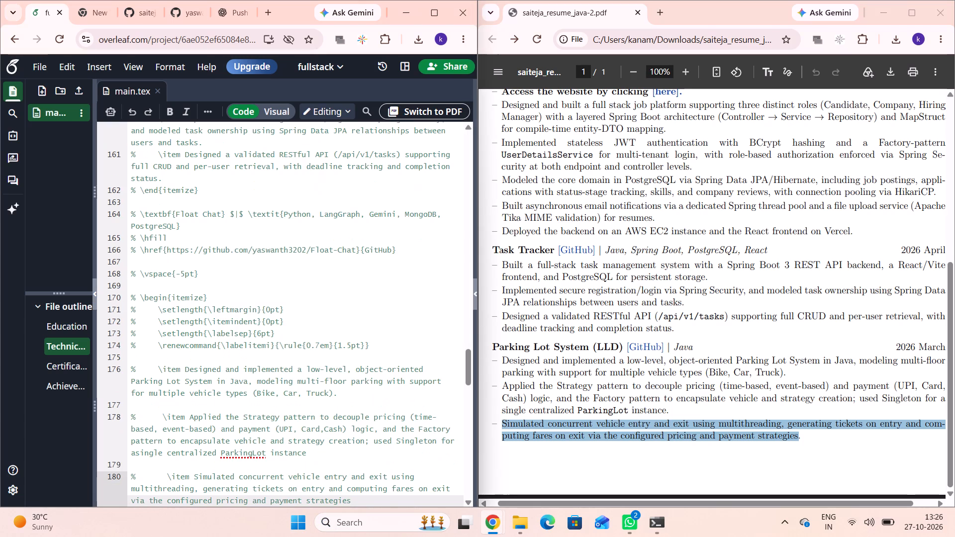
Copy the commented \end{itemize} line from the job platform block to directly below the "Simulated concurrent vehicle entry" bullet.
{"action": "scroll", "coordinate": [223, 503], "scroll_direction": "down", "scroll_amount": 1}
{"action": "key", "text": "Return"}
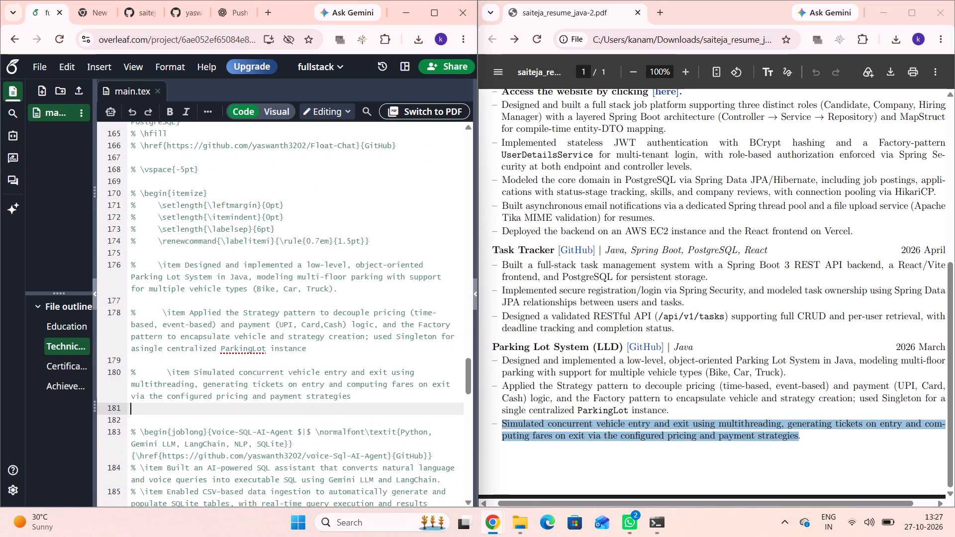
{"action": "key", "text": "Return"}
{"action": "scroll", "coordinate": [382, 299], "scroll_direction": "up", "scroll_amount": 3}
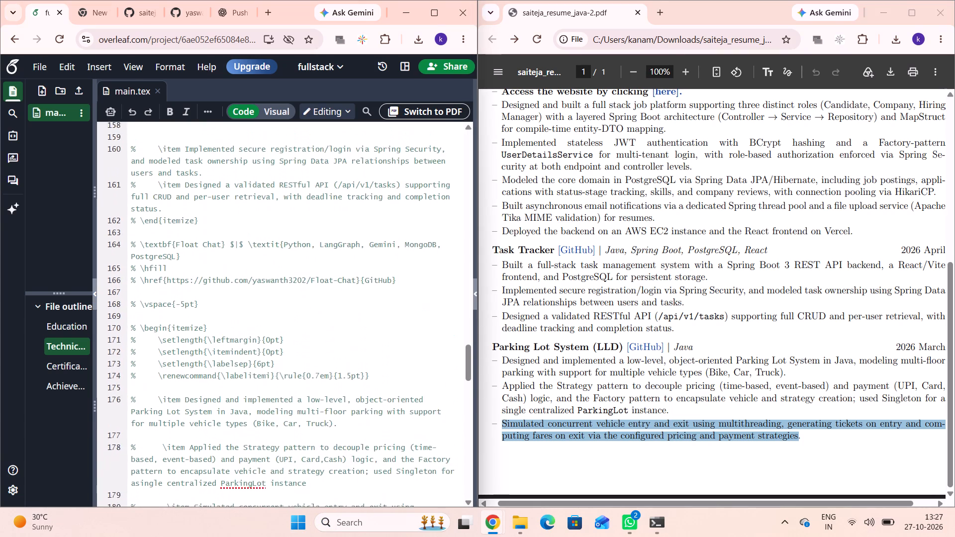
{"action": "scroll", "coordinate": [382, 299], "scroll_direction": "up", "scroll_amount": 2}
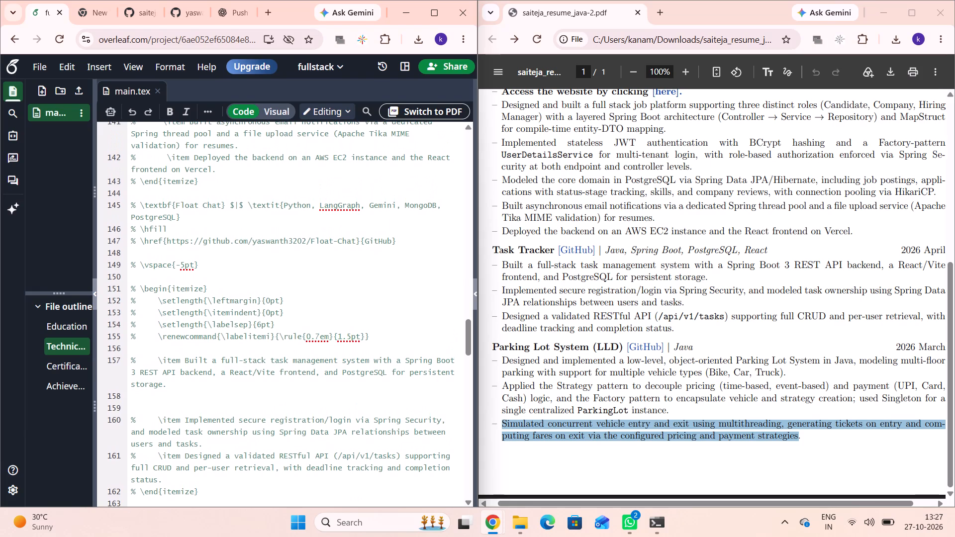
{"action": "scroll", "coordinate": [382, 299], "scroll_direction": "up", "scroll_amount": 2}
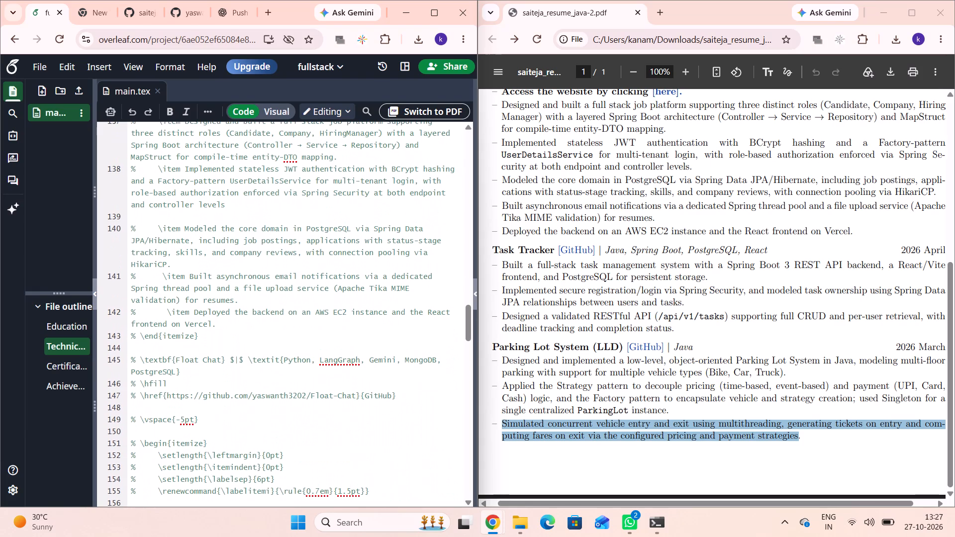
{"action": "scroll", "coordinate": [382, 299], "scroll_direction": "up", "scroll_amount": 1}
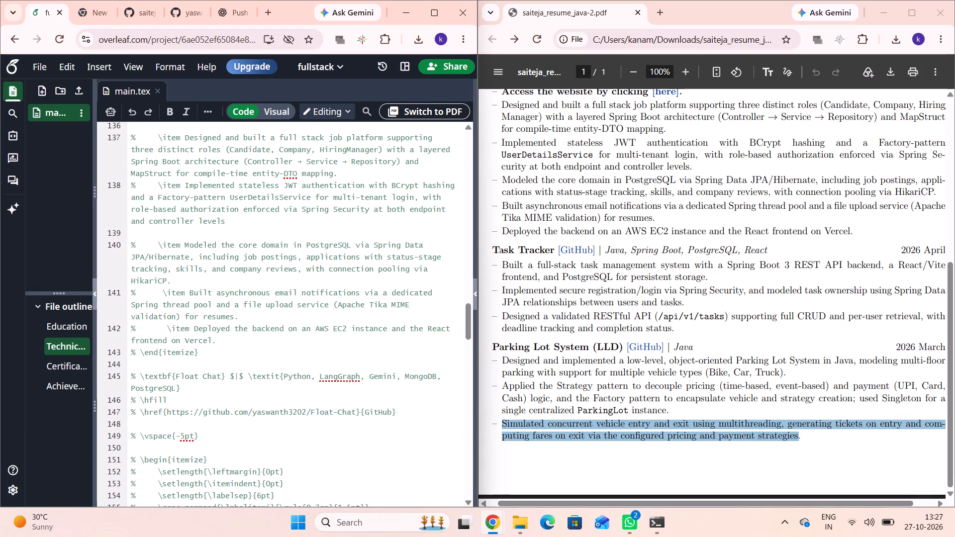
{"action": "triple_click", "coordinate": [208, 356]}
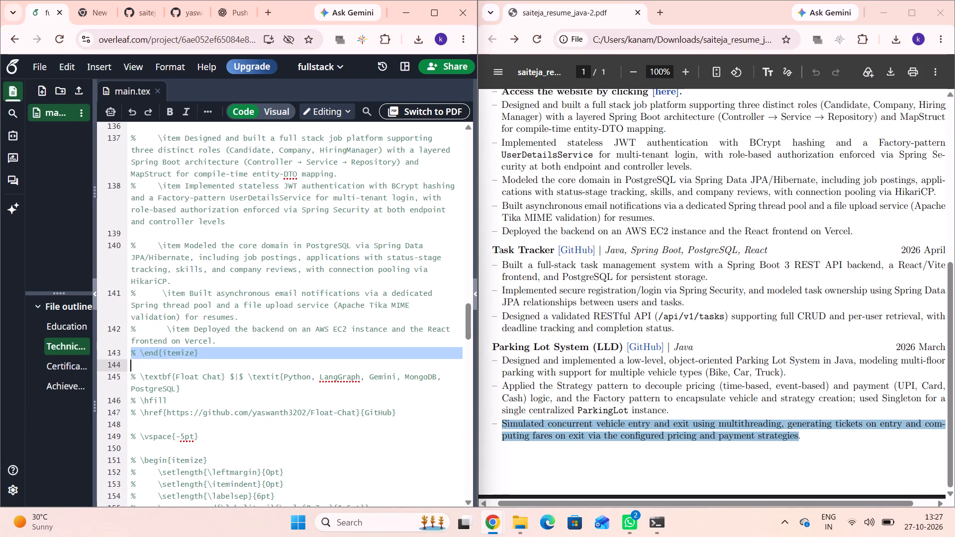
{"action": "key", "text": "ctrl+c"}
{"action": "scroll", "coordinate": [221, 363], "scroll_direction": "down", "scroll_amount": 5}
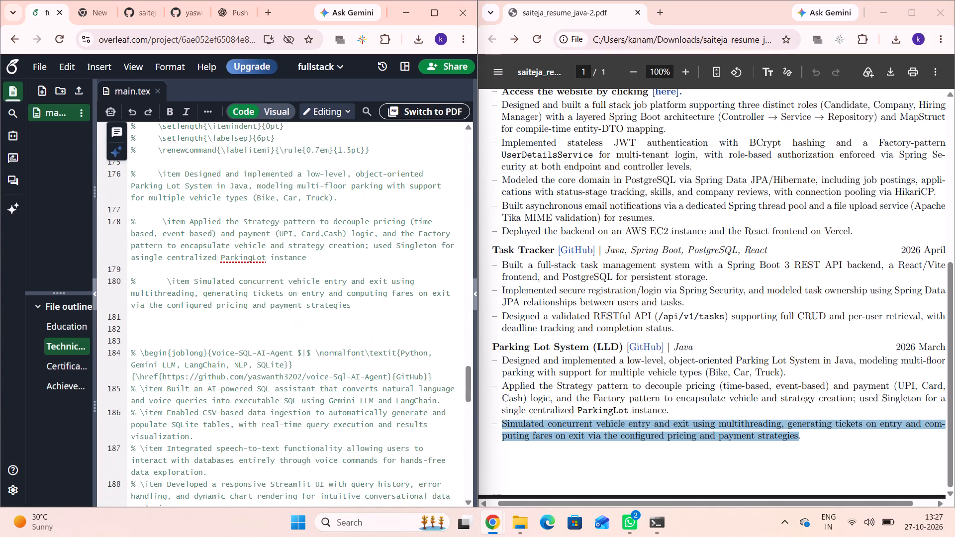
{"action": "left_click", "coordinate": [147, 319]}
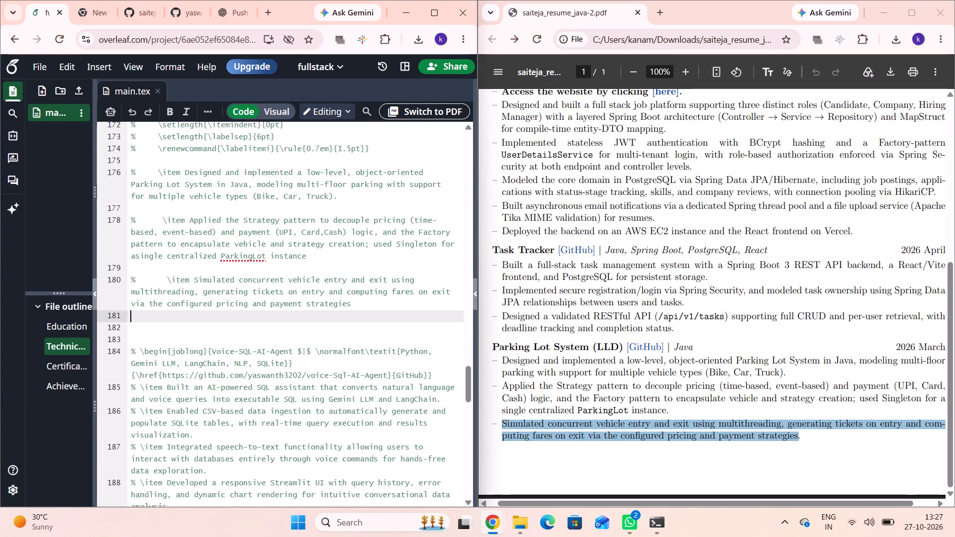
{"action": "key", "text": "ctrl+v"}
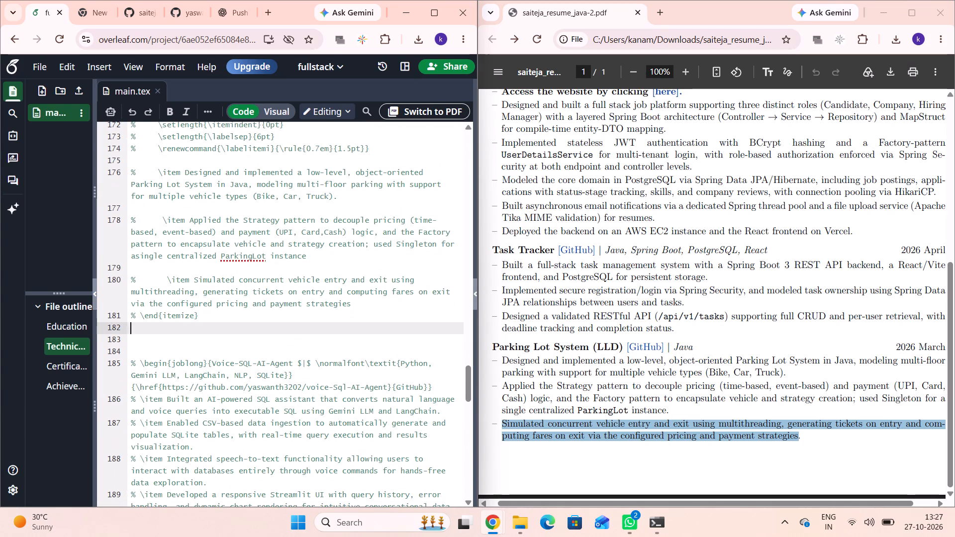
Replace the title "Float Chat" in the \textbf heading above the Parking Lot bullets with "Praking Lot System (LLD)".
{"action": "scroll", "coordinate": [216, 284], "scroll_direction": "up", "scroll_amount": 4}
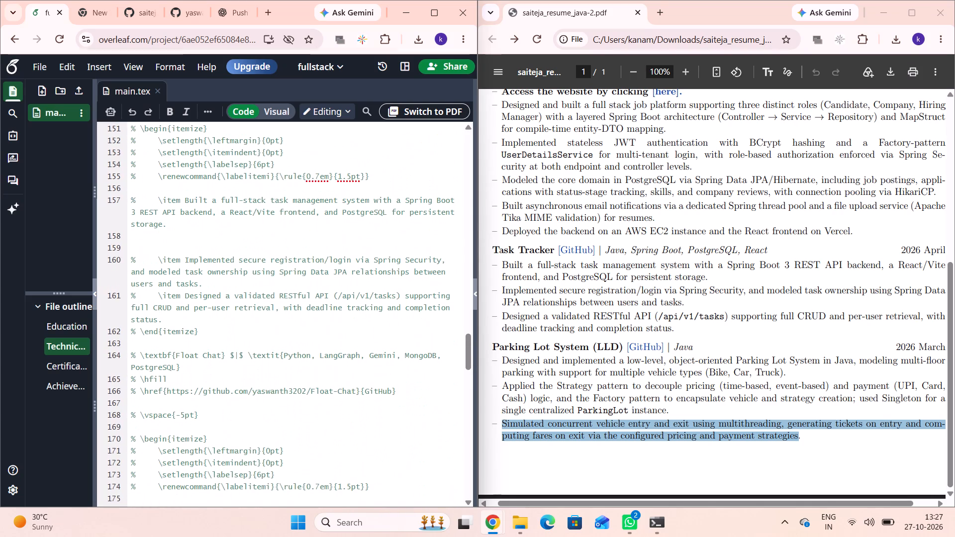
{"action": "scroll", "coordinate": [216, 284], "scroll_direction": "up", "scroll_amount": 2}
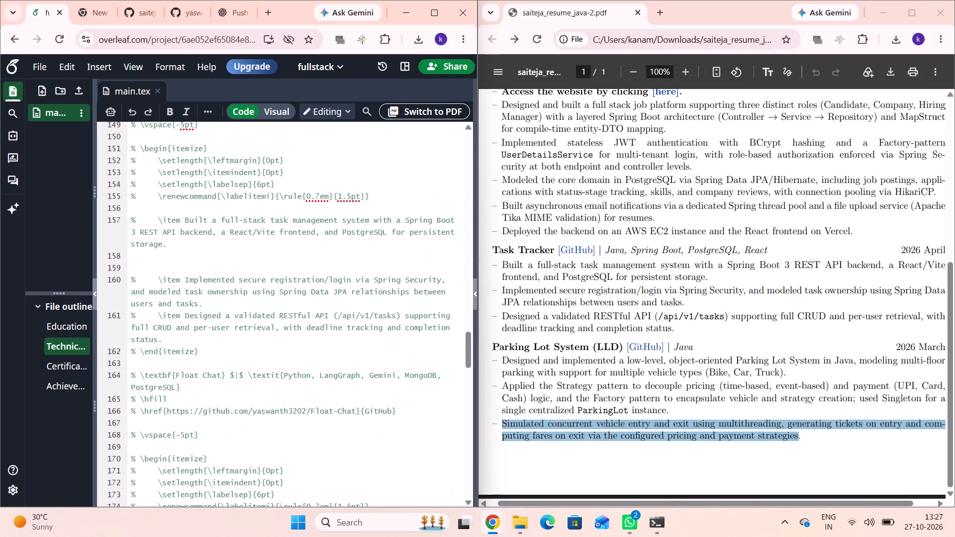
{"action": "scroll", "coordinate": [216, 284], "scroll_direction": "up", "scroll_amount": 1}
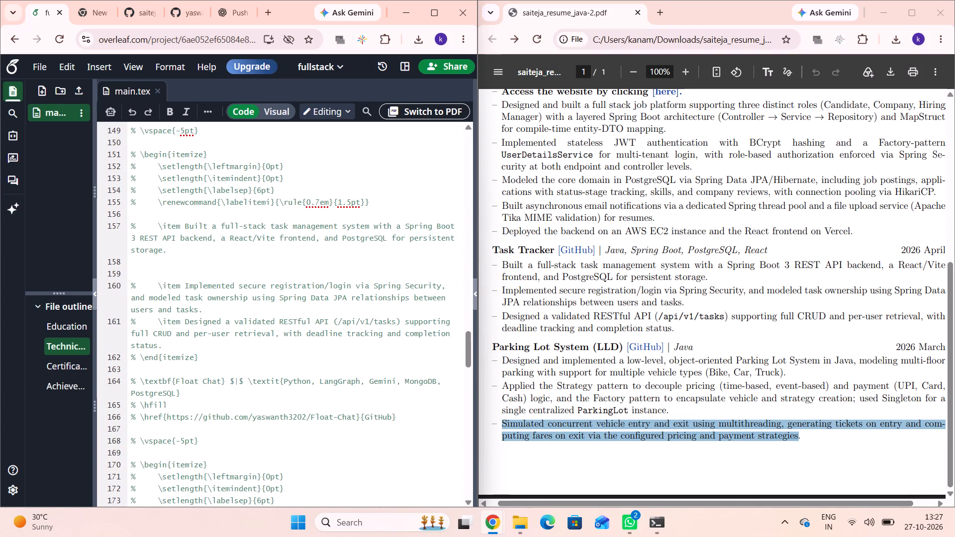
{"action": "left_click_drag", "start_coordinate": [219, 383], "coordinate": [192, 383]}
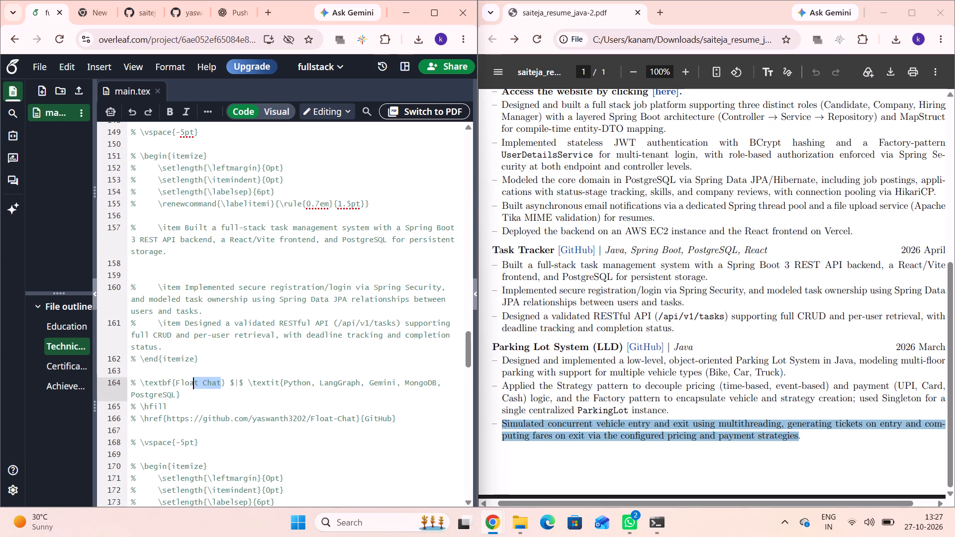
{"action": "left_click_drag", "start_coordinate": [192, 383], "coordinate": [178, 383]}
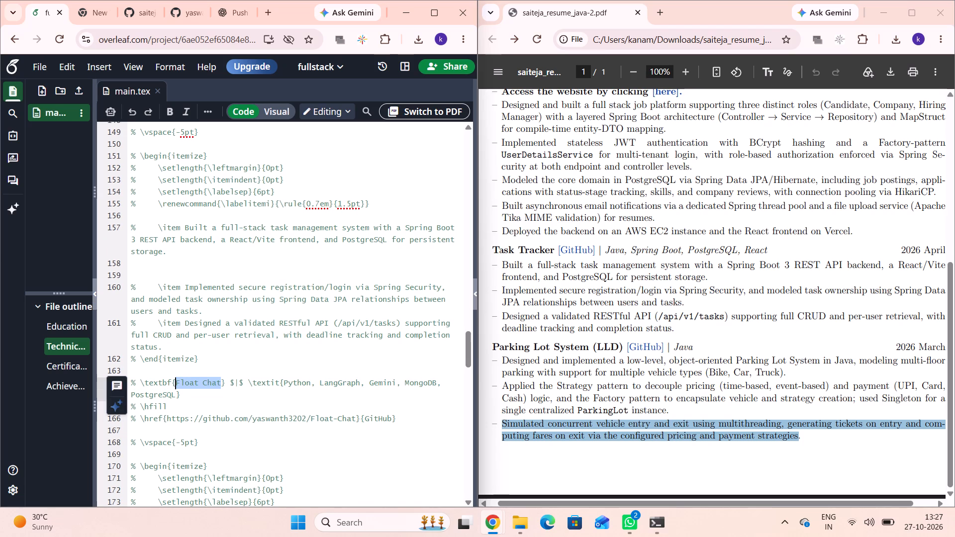
{"action": "key", "text": "BackSpace"}
{"action": "type", "text": "Pra"}
{"action": "type", "text": "king Lot"}
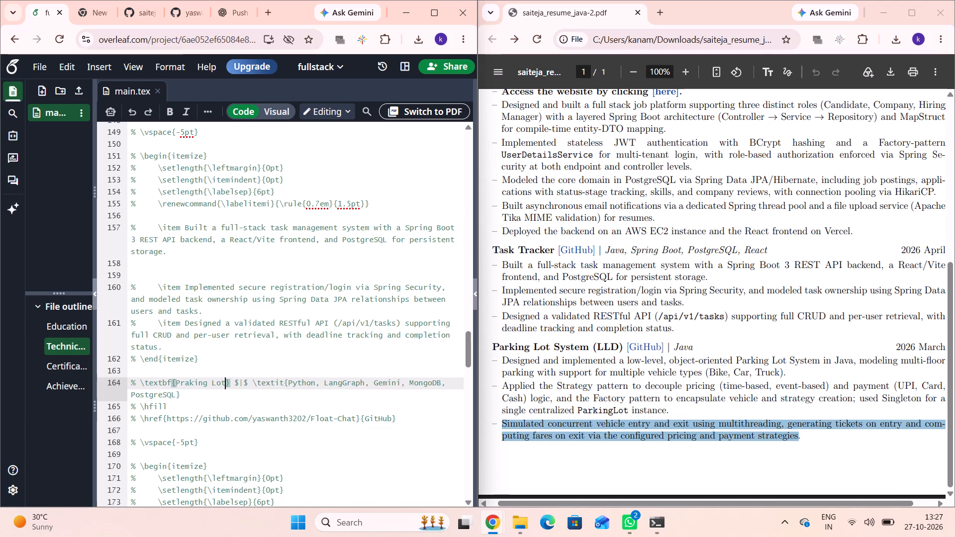
{"action": "key", "text": "space"}
{"action": "type", "text": "System"}
{"action": "key", "text": "space"}
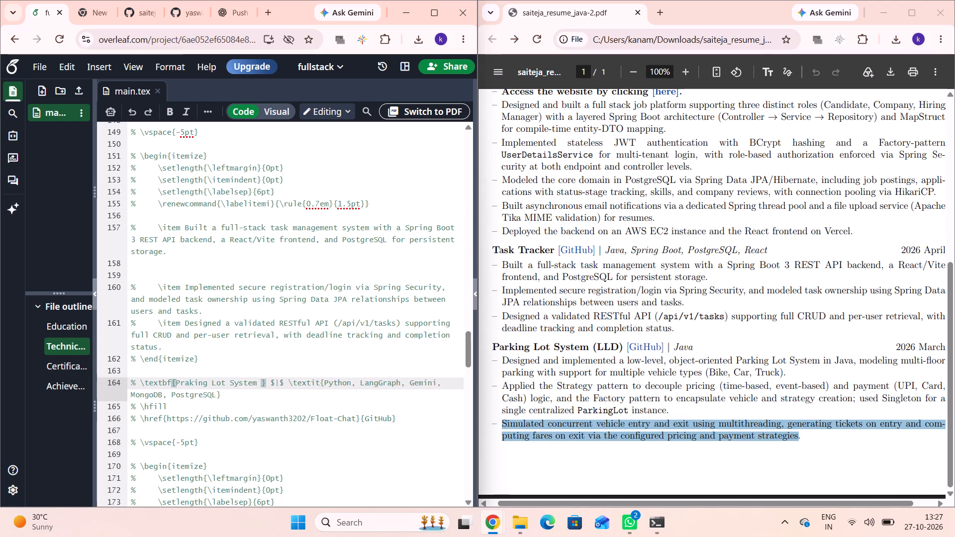
{"action": "key", "text": "BackSpace"}
{"action": "key", "text": "space"}
{"action": "type", "text": "(LL"}
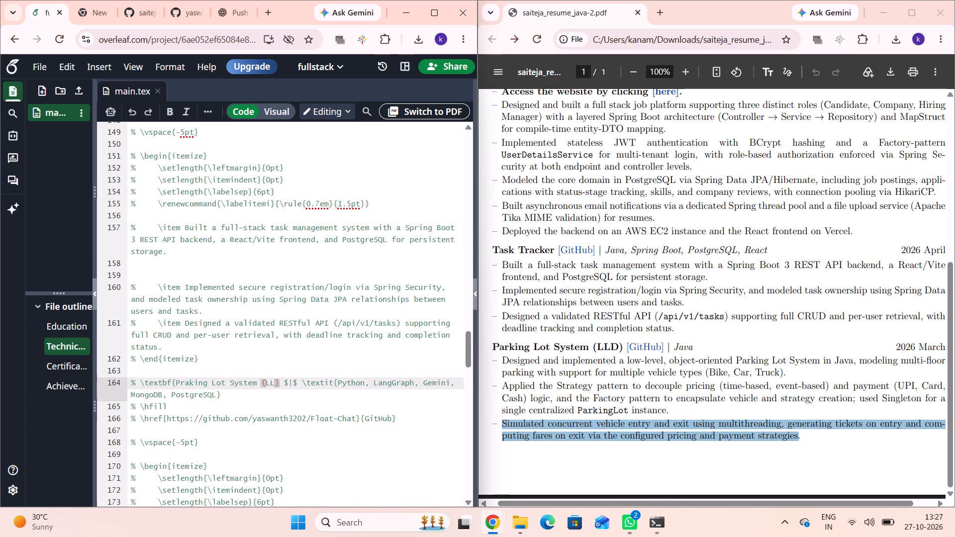
{"action": "key", "text": "shift+d"}
{"action": "key", "text": "shift+parenright"}
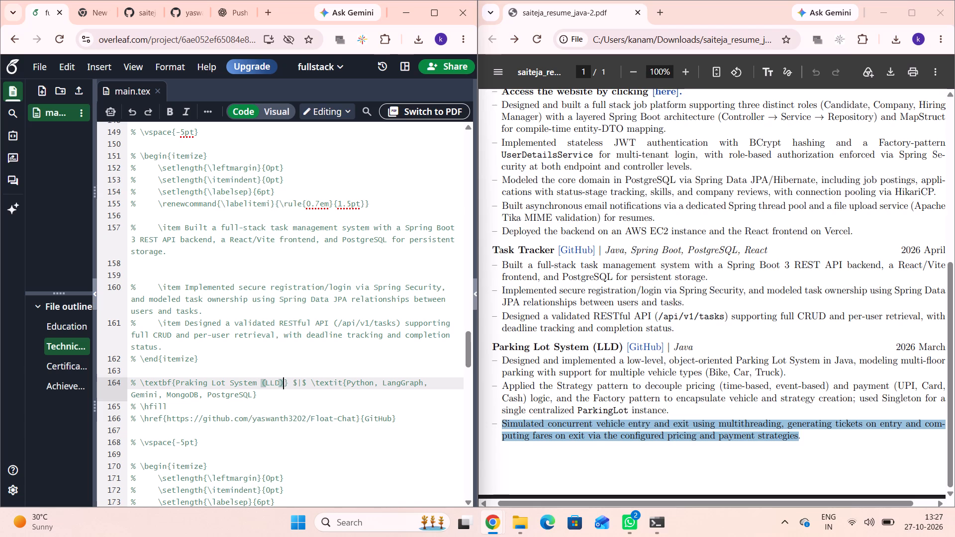
Replace the technology list in the Parking Lot heading's \textit with "java".
{"action": "left_click_drag", "start_coordinate": [346, 382], "coordinate": [251, 393]}
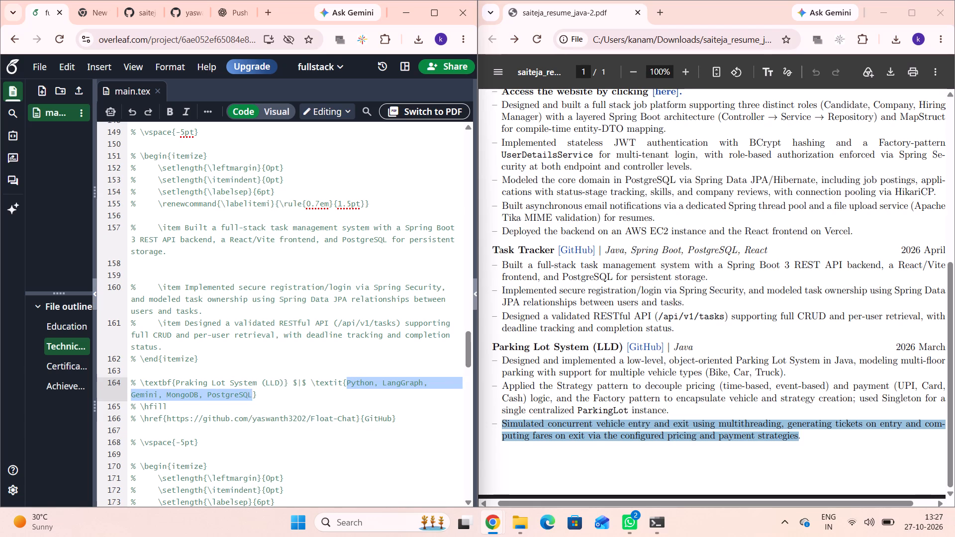
{"action": "key", "text": "BackSpace"}
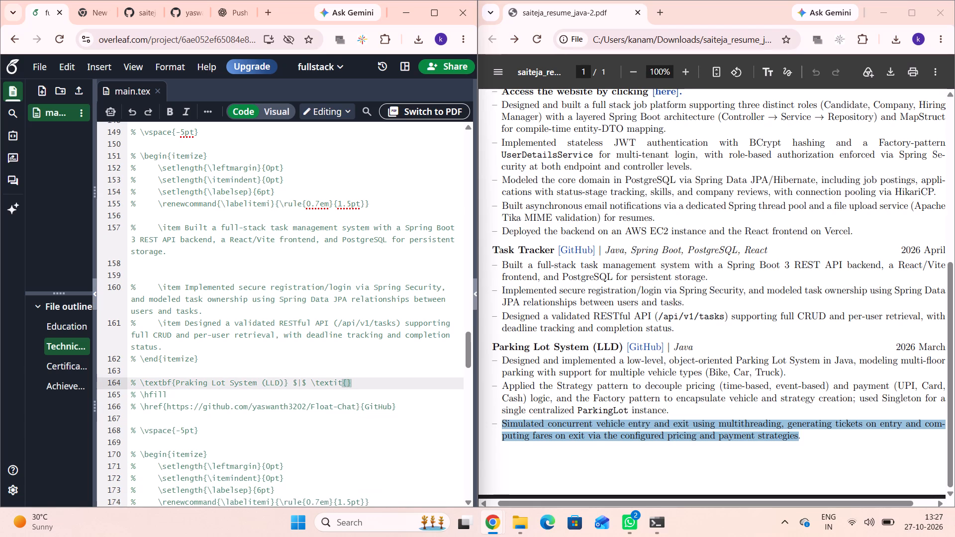
{"action": "key", "text": "a"}
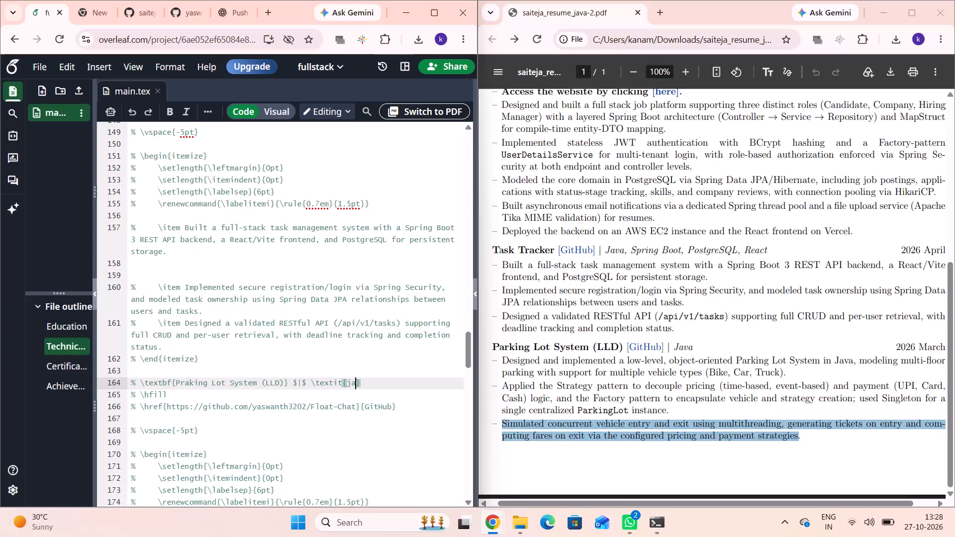
{"action": "type", "text": "va"}
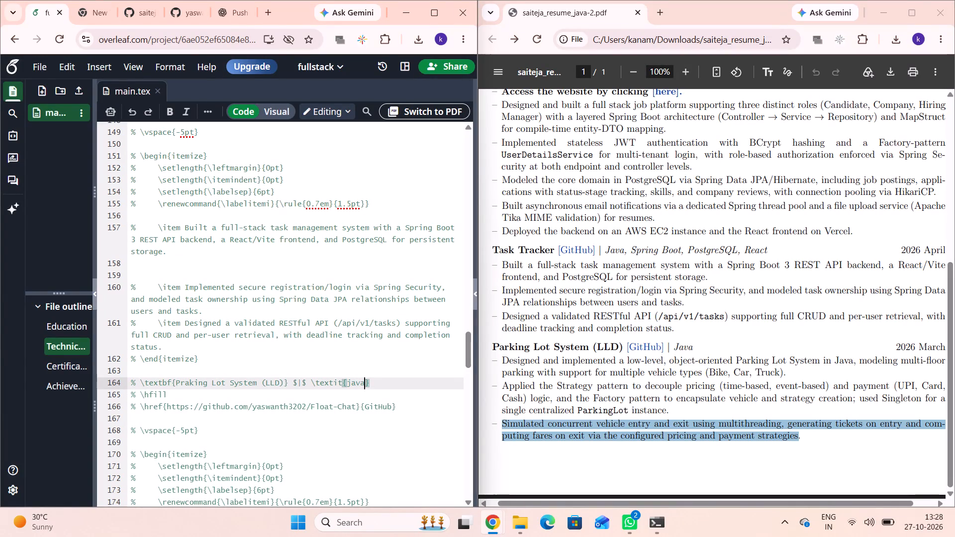
Open the account's LLD repository on GitHub in a new browser tab beside the résumé PDF and copy its URL.
{"action": "left_click_drag", "start_coordinate": [167, 404], "coordinate": [382, 403]}
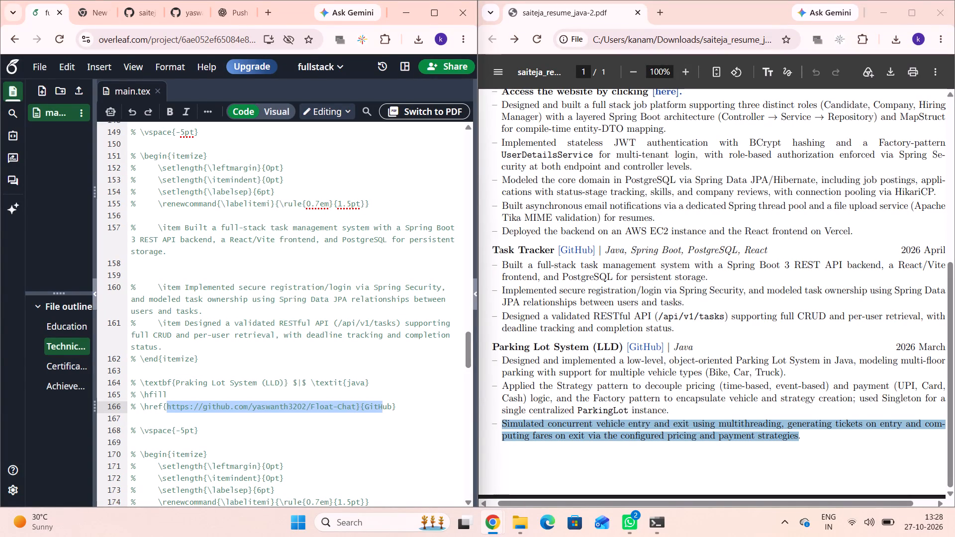
{"action": "left_click_drag", "start_coordinate": [382, 403], "coordinate": [352, 406]}
{"action": "left_click_drag", "start_coordinate": [352, 406], "coordinate": [355, 406]}
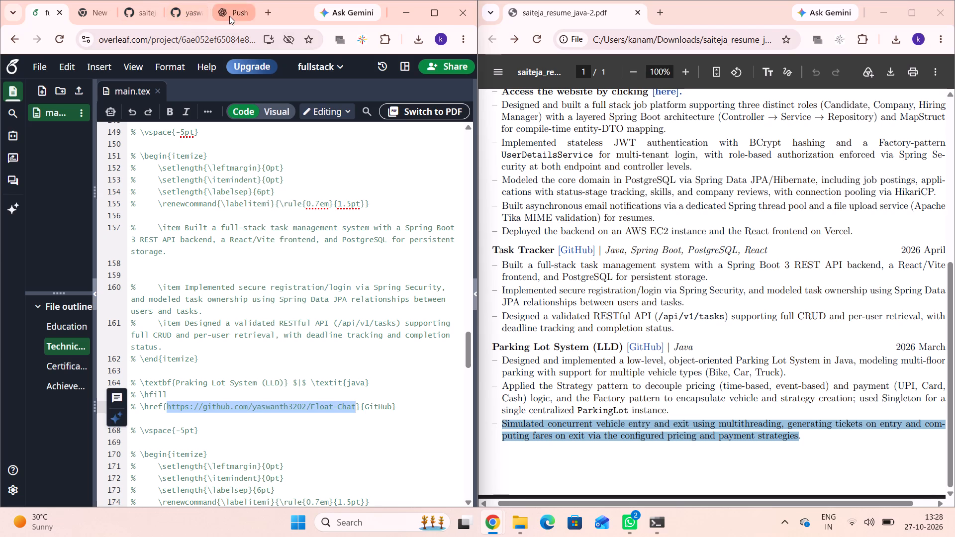
{"action": "left_click", "coordinate": [660, 15]}
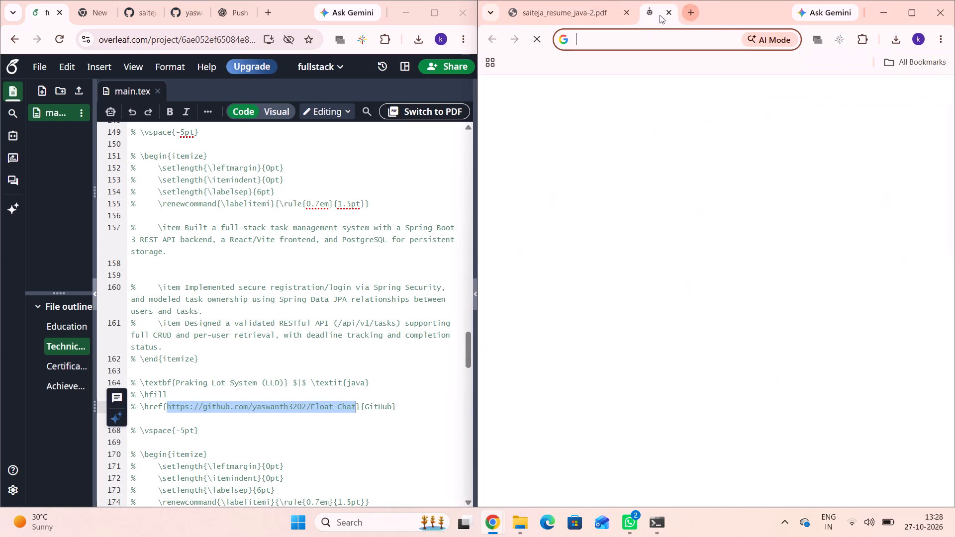
{"action": "left_click", "coordinate": [625, 34]}
{"action": "type", "text": "git"}
{"action": "key", "text": "Return"}
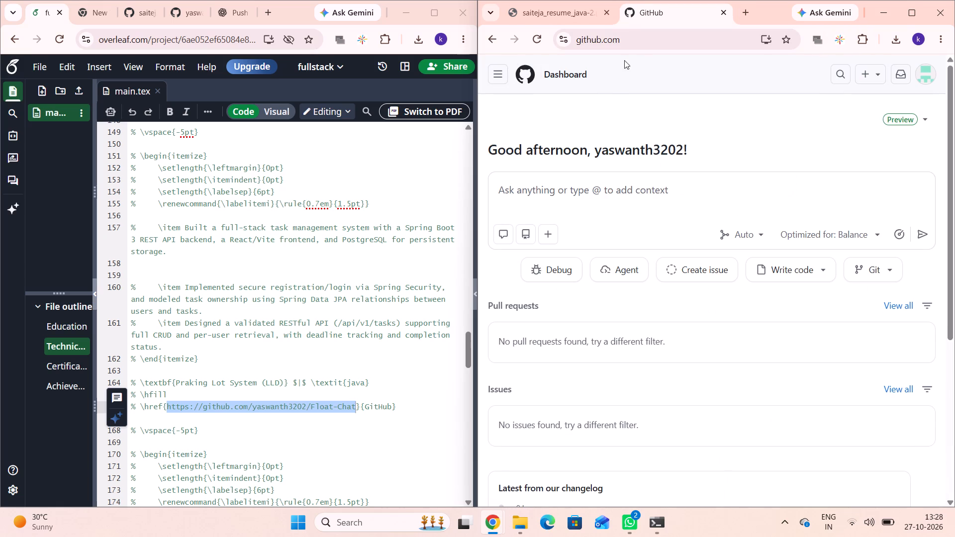
{"action": "left_click", "coordinate": [501, 67]}
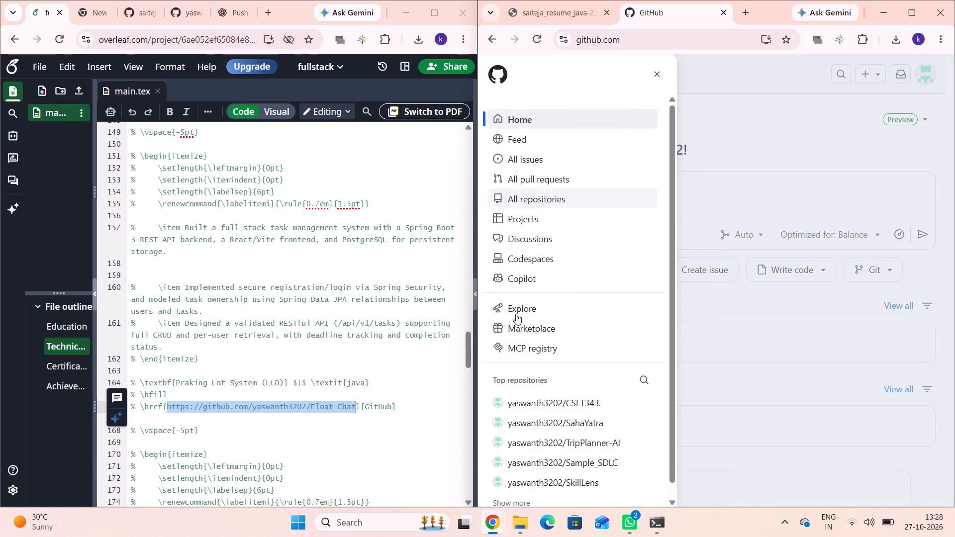
{"action": "left_click", "coordinate": [534, 406]}
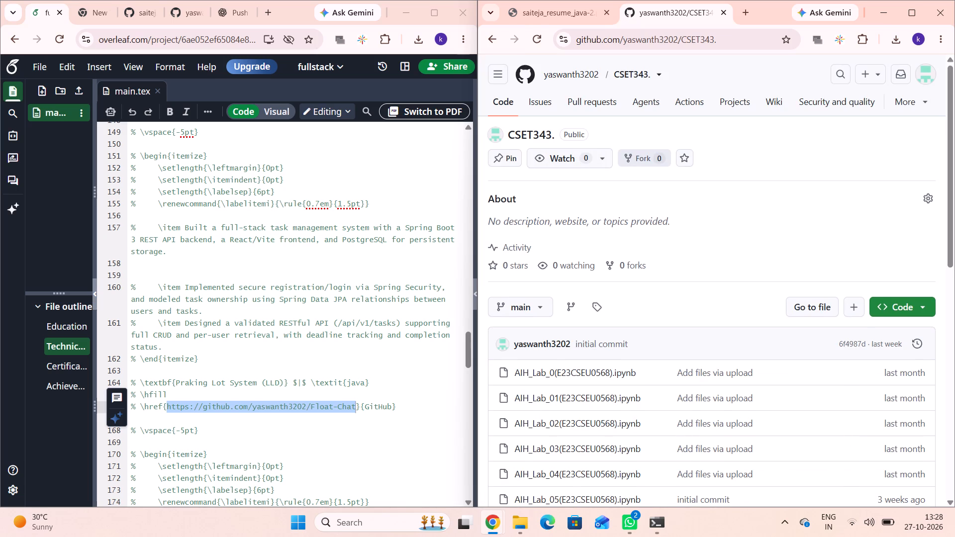
{"action": "left_click", "coordinate": [570, 76]}
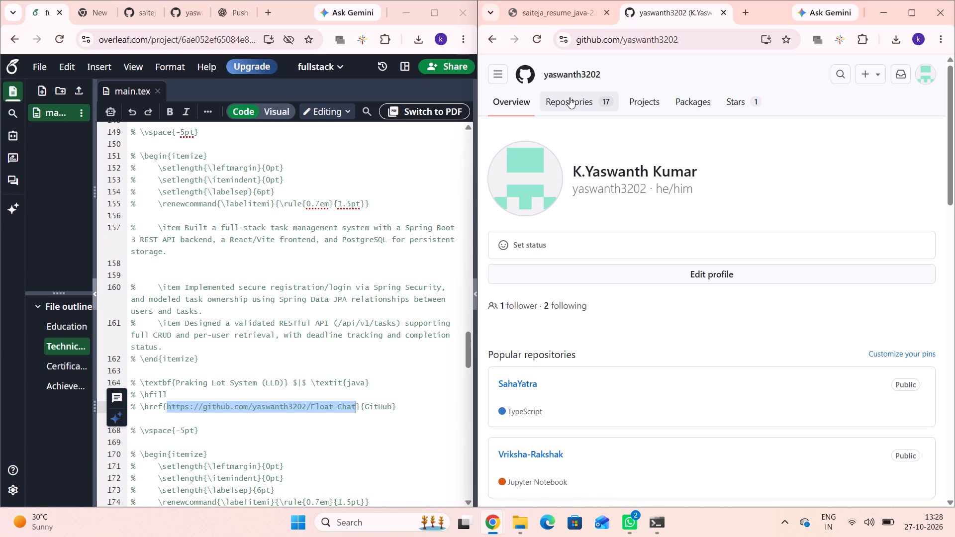
{"action": "left_click", "coordinate": [570, 97]}
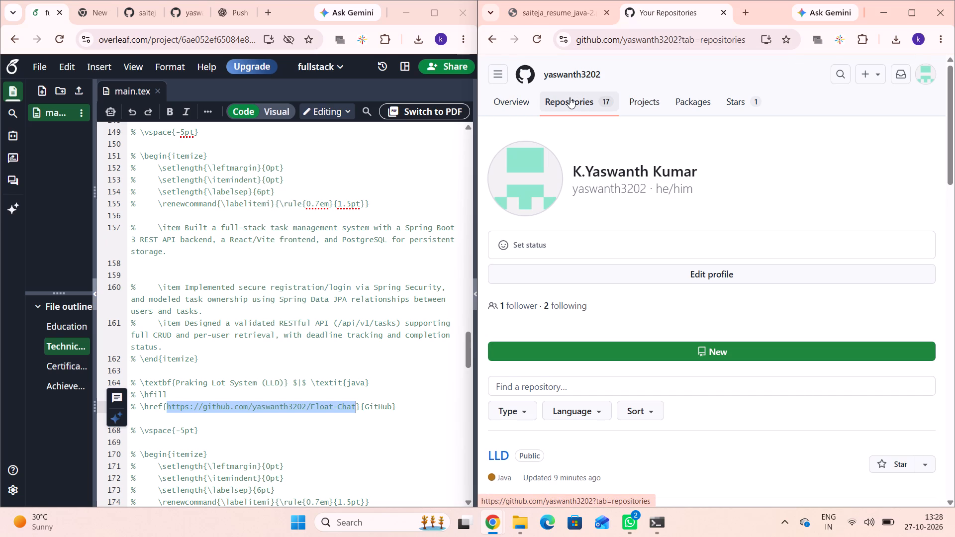
{"action": "left_click", "coordinate": [496, 447]}
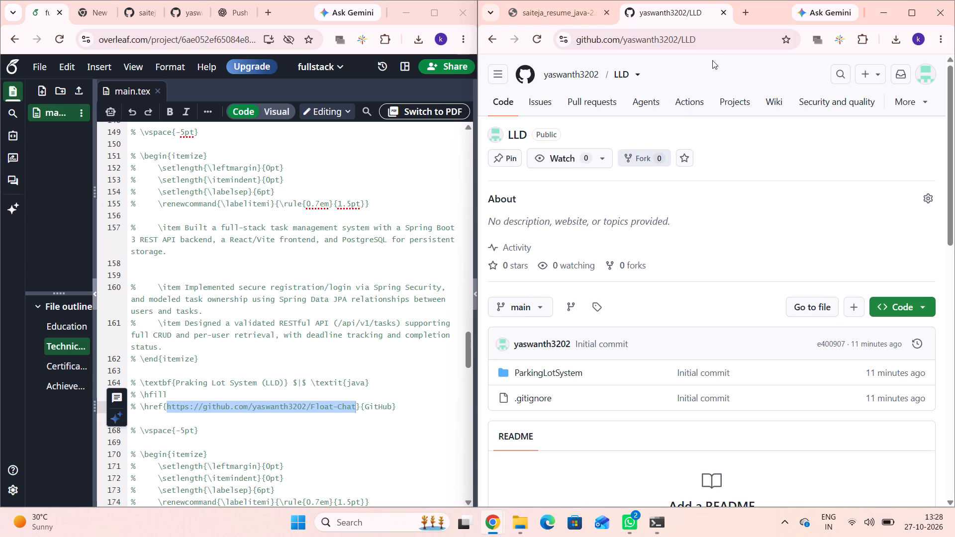
{"action": "left_click", "coordinate": [716, 33]}
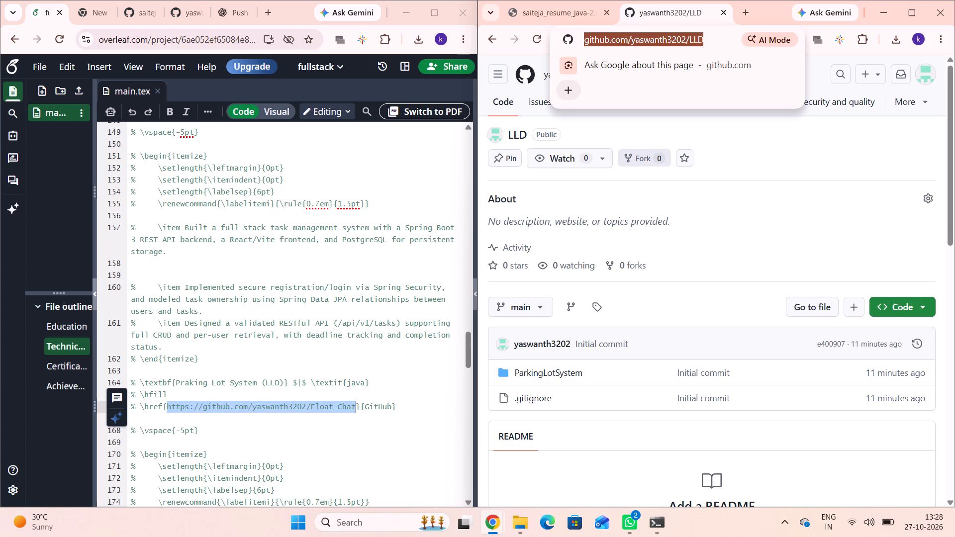
{"action": "key", "text": "ctrl+a"}
{"action": "key", "text": "ctrl+c"}
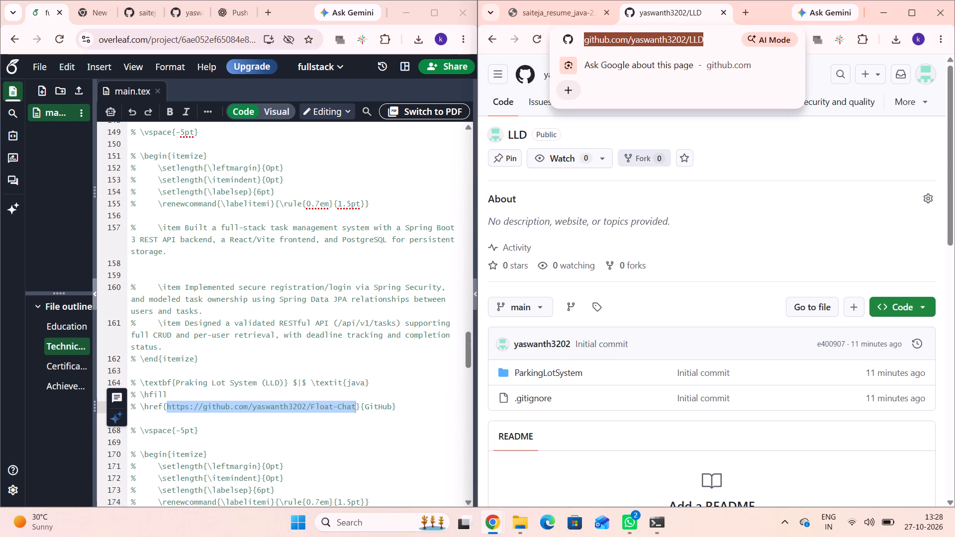
Review the commented Parking Lot block and the neighbouring project entries in main.tex.
{"action": "left_click", "coordinate": [259, 406]}
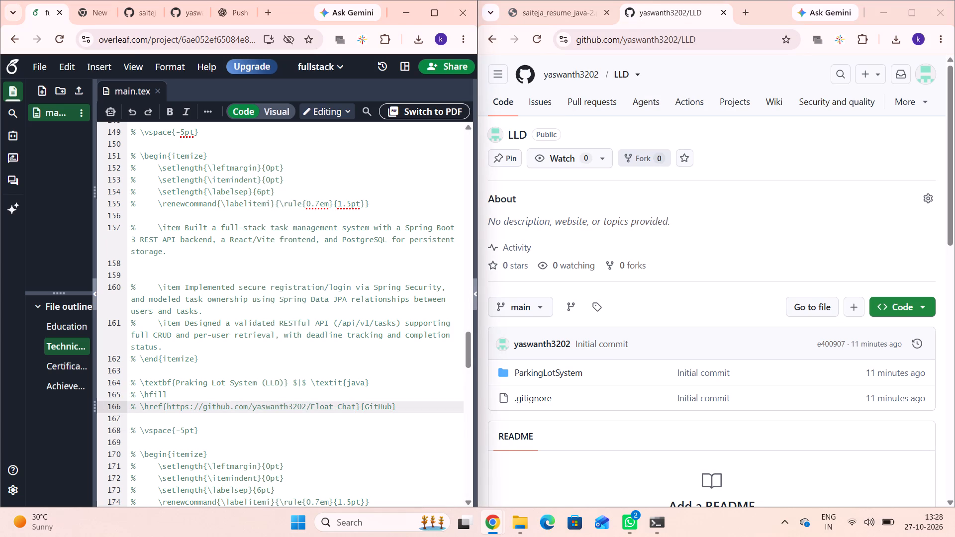
{"action": "left_click_drag", "start_coordinate": [168, 407], "coordinate": [342, 410]}
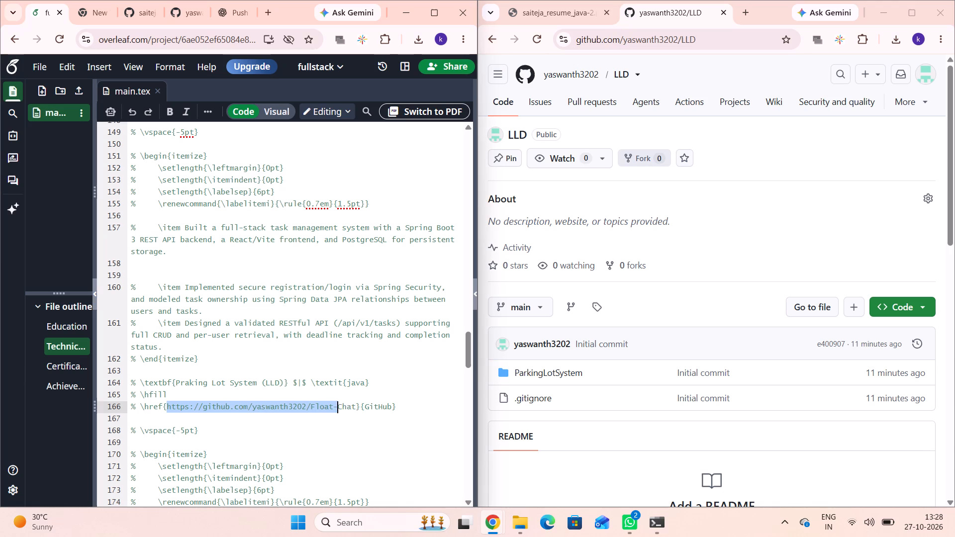
{"action": "left_click_drag", "start_coordinate": [342, 410], "coordinate": [357, 409]}
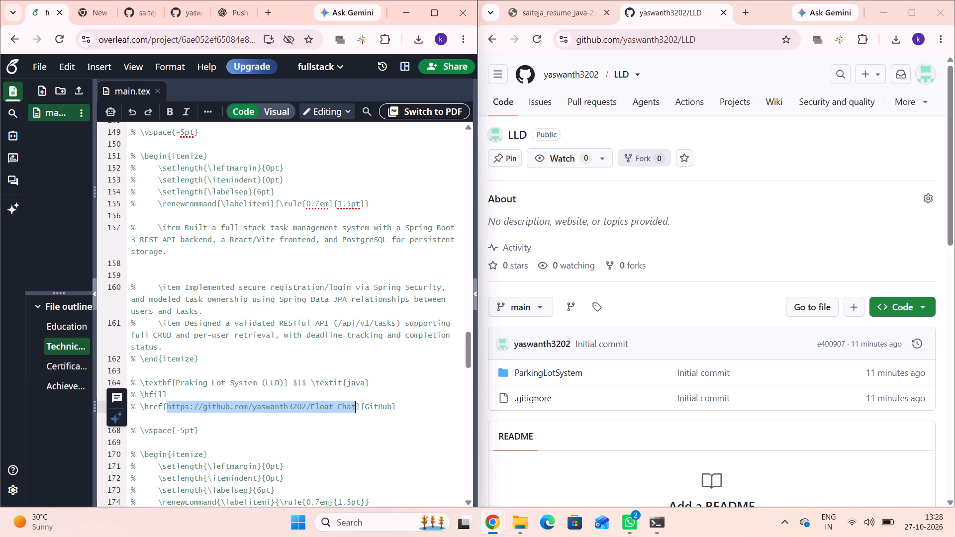
{"action": "scroll", "coordinate": [357, 409], "scroll_direction": "down", "scroll_amount": 2}
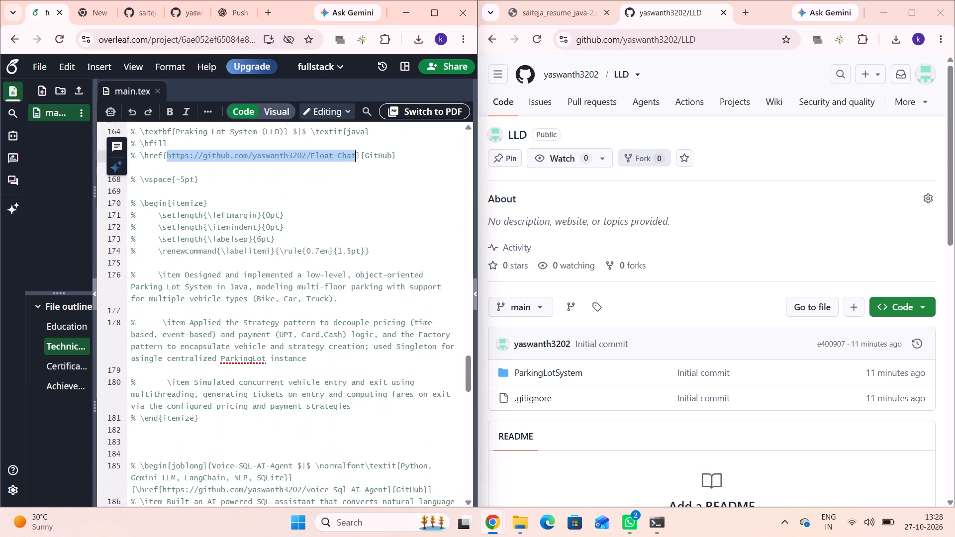
{"action": "scroll", "coordinate": [357, 409], "scroll_direction": "down", "scroll_amount": 2}
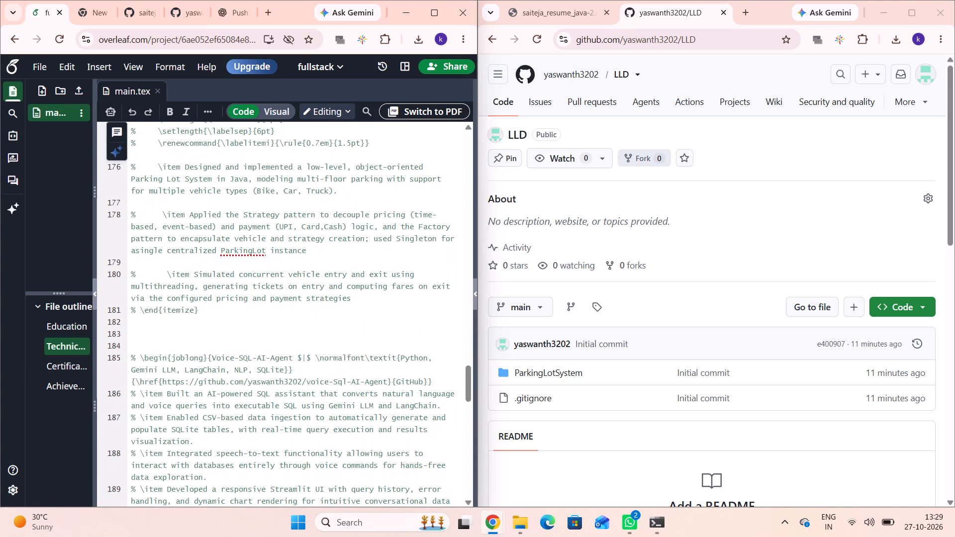
{"action": "scroll", "coordinate": [357, 409], "scroll_direction": "down", "scroll_amount": 1}
{"action": "scroll", "coordinate": [357, 409], "scroll_direction": "up", "scroll_amount": 2}
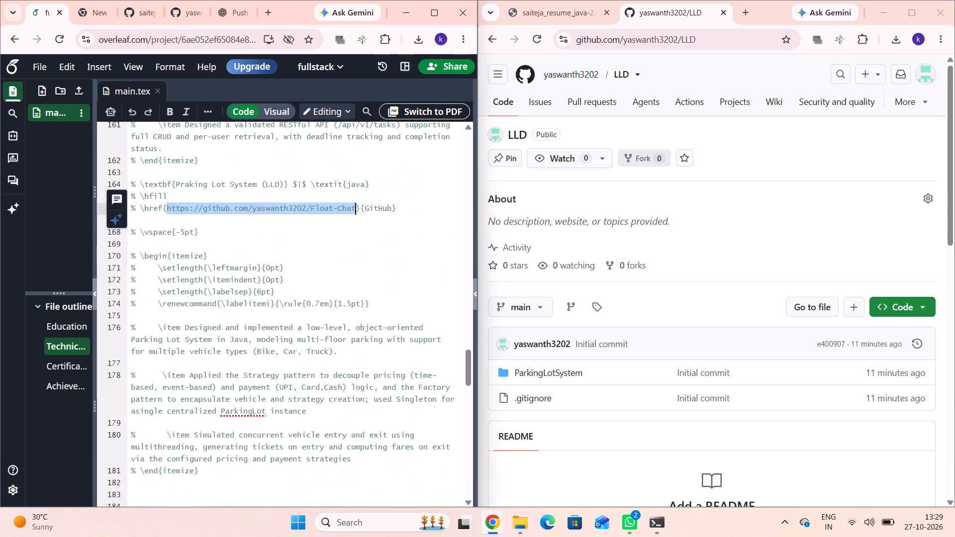
{"action": "scroll", "coordinate": [357, 409], "scroll_direction": "up", "scroll_amount": 1}
{"action": "scroll", "coordinate": [357, 409], "scroll_direction": "down", "scroll_amount": 1}
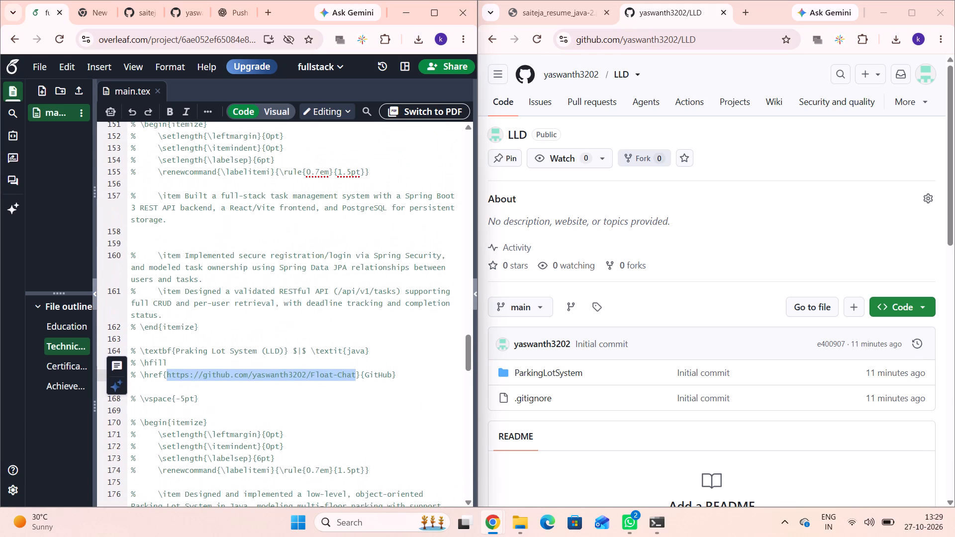
{"action": "scroll", "coordinate": [357, 409], "scroll_direction": "down", "scroll_amount": 1}
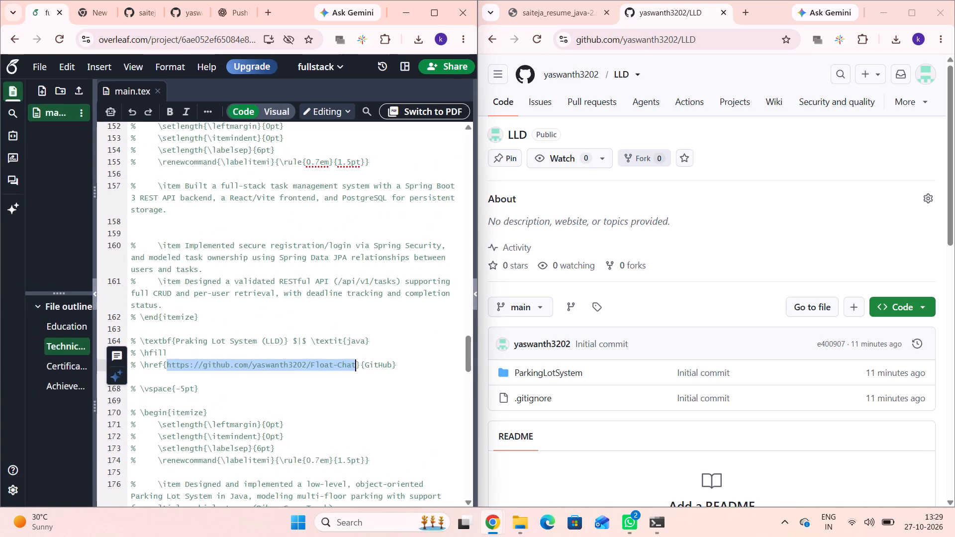
{"action": "scroll", "coordinate": [357, 409], "scroll_direction": "down", "scroll_amount": 1}
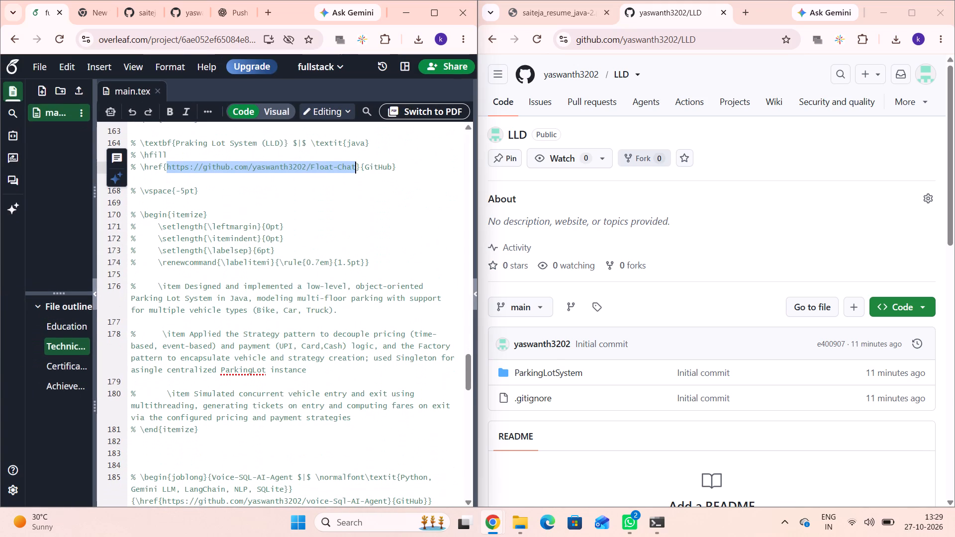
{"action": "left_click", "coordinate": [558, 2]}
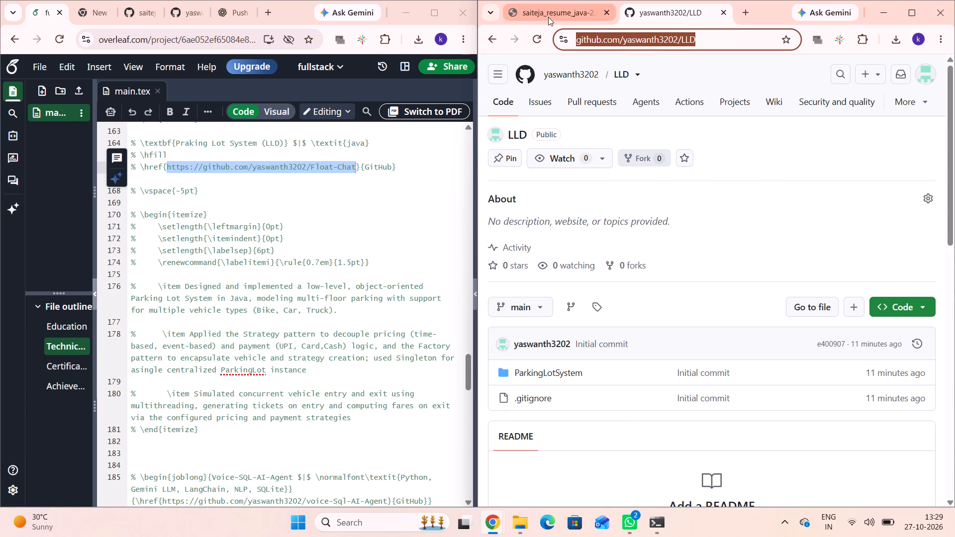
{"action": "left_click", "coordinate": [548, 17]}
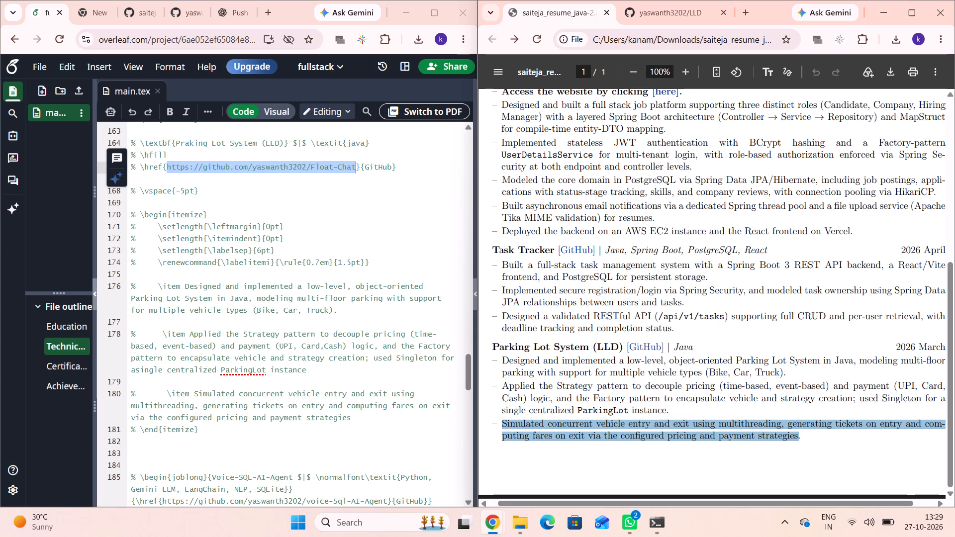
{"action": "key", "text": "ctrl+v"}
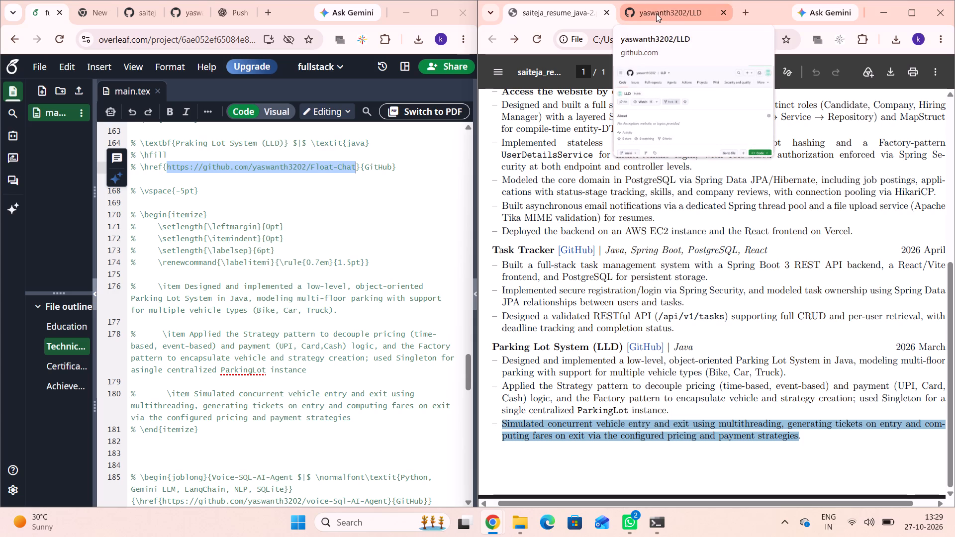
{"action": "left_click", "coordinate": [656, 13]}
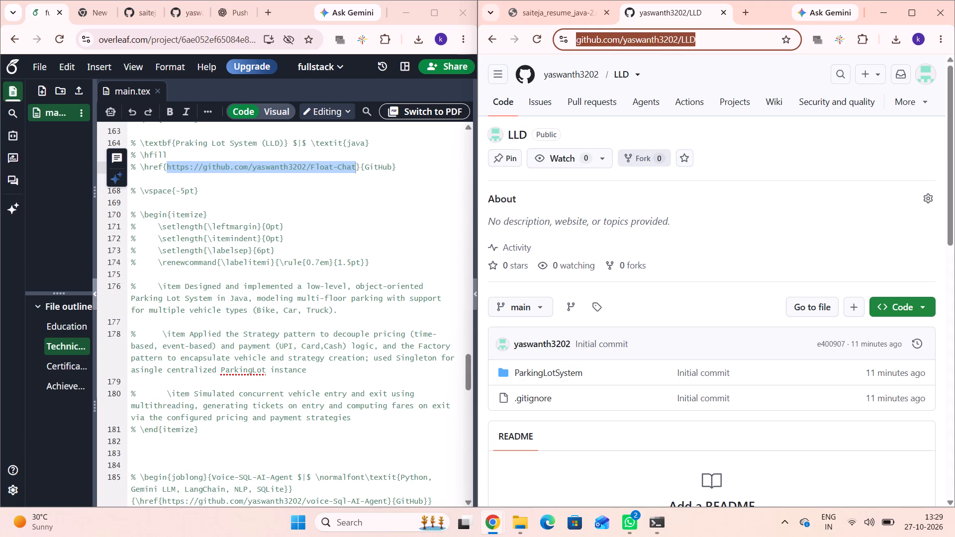
Replace the Float-Chat URL in the Parking Lot entry's \href with the copied LLD repository URL.
{"action": "double_click", "coordinate": [269, 169]}
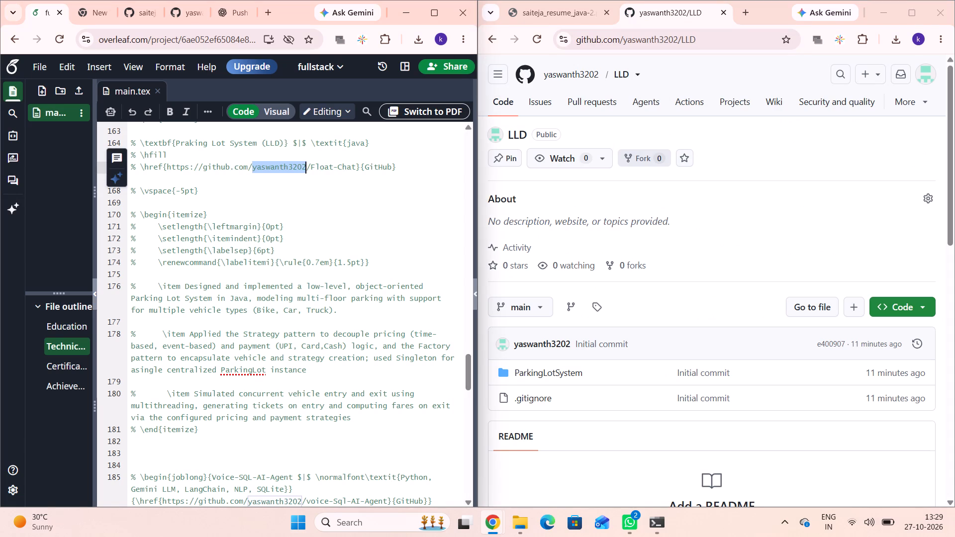
{"action": "left_click_drag", "start_coordinate": [168, 167], "coordinate": [354, 169]}
{"action": "key", "text": "ctrl+v"}
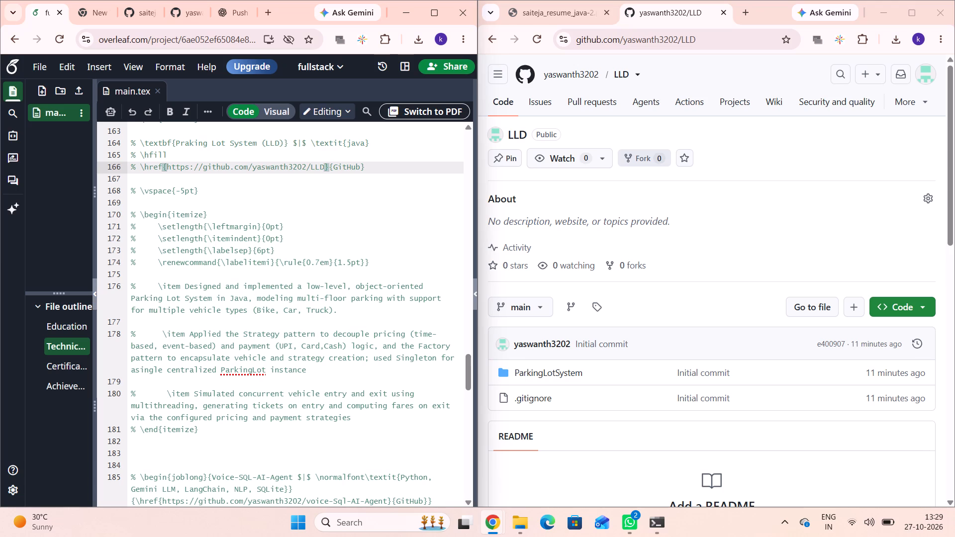
Uncomment the whole Parking Lot System block in main.tex, from its \textbf heading through \end{itemize}.
{"action": "left_click_drag", "start_coordinate": [241, 440], "coordinate": [143, 208]}
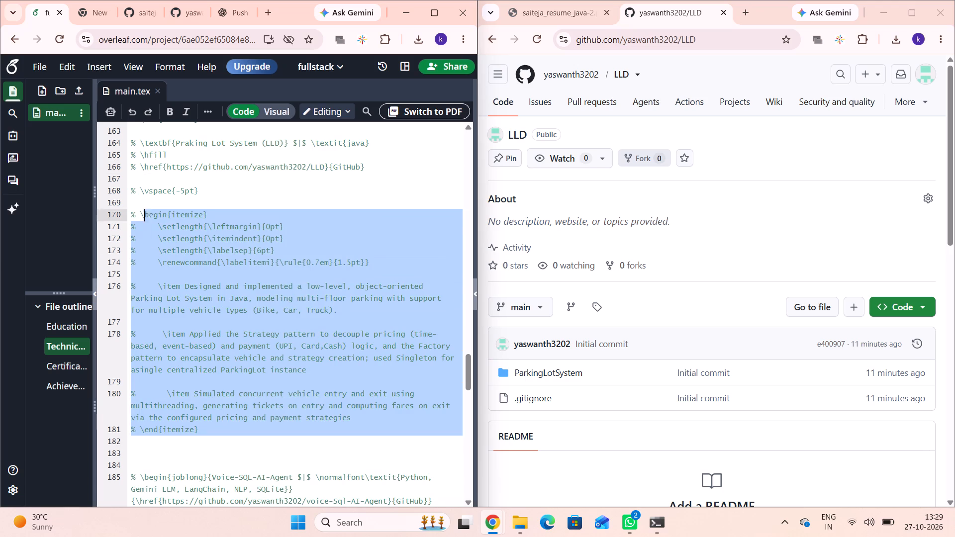
{"action": "left_click_drag", "start_coordinate": [143, 208], "coordinate": [127, 191]}
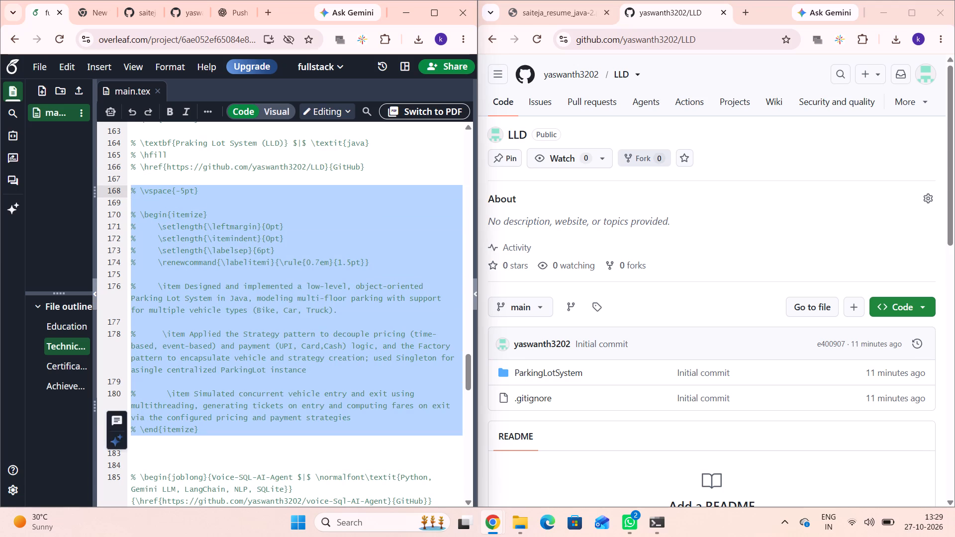
{"action": "scroll", "coordinate": [161, 137], "scroll_direction": "up", "scroll_amount": 1}
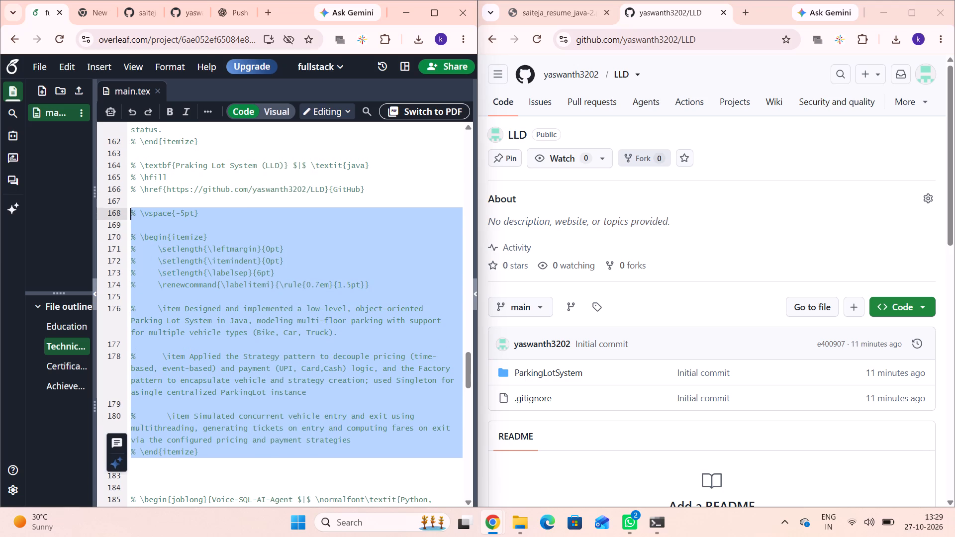
{"action": "left_click_drag", "start_coordinate": [128, 162], "coordinate": [230, 393]}
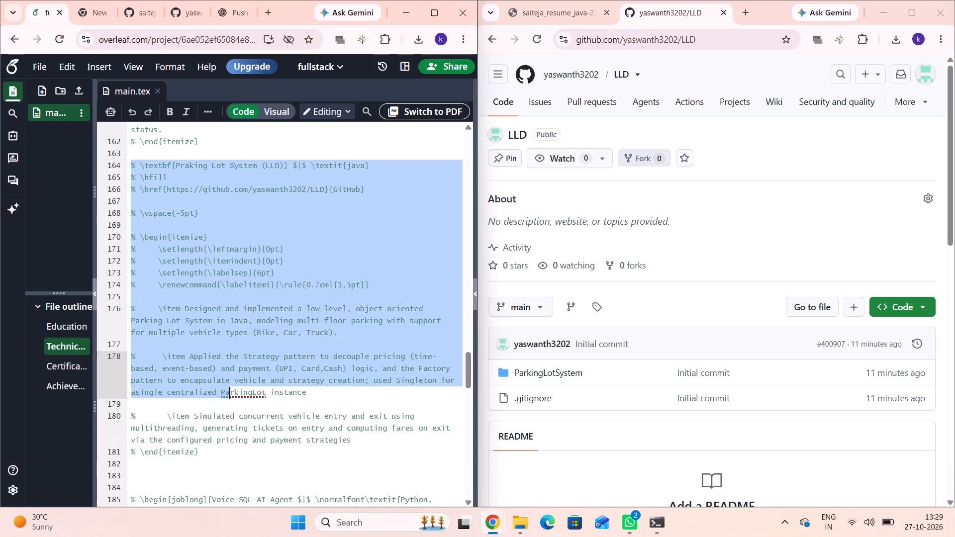
{"action": "left_click_drag", "start_coordinate": [230, 393], "coordinate": [223, 450]}
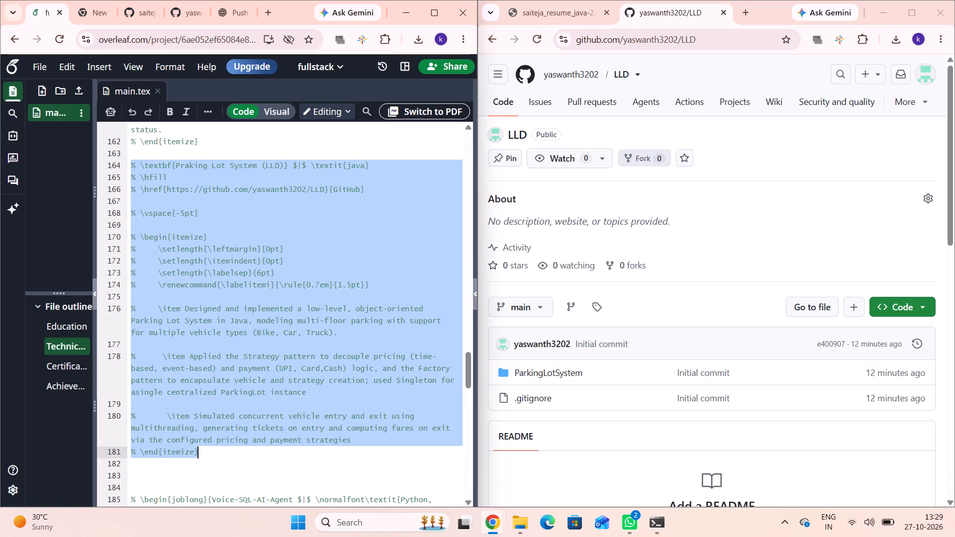
{"action": "left_click_drag", "start_coordinate": [223, 450], "coordinate": [225, 461]}
{"action": "key", "text": "ctrl+slash"}
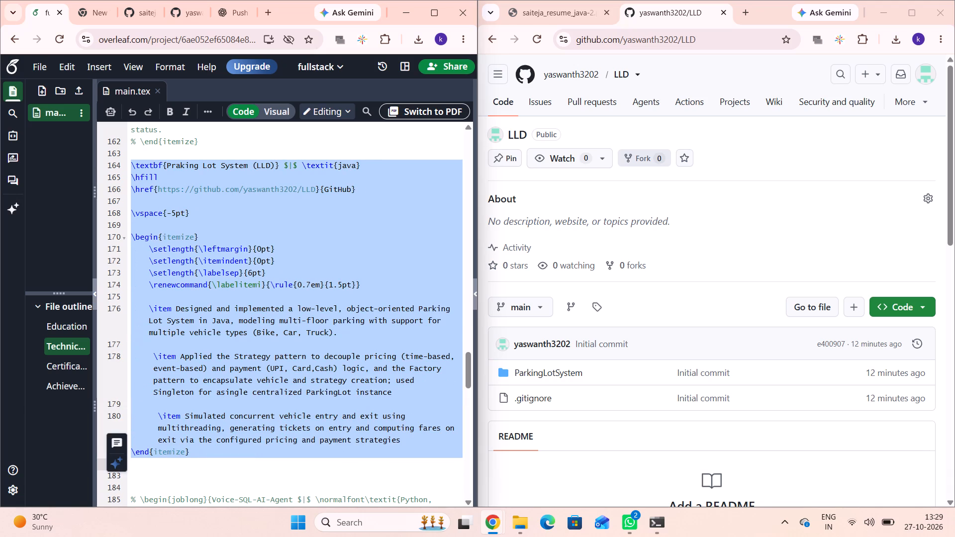
{"action": "left_click", "coordinate": [225, 461]}
Open the account's Task_Tracker repository on GitHub beside the editor, with the commented Float Chat entry in view in main.tex.
{"action": "scroll", "coordinate": [282, 295], "scroll_direction": "up", "scroll_amount": 3}
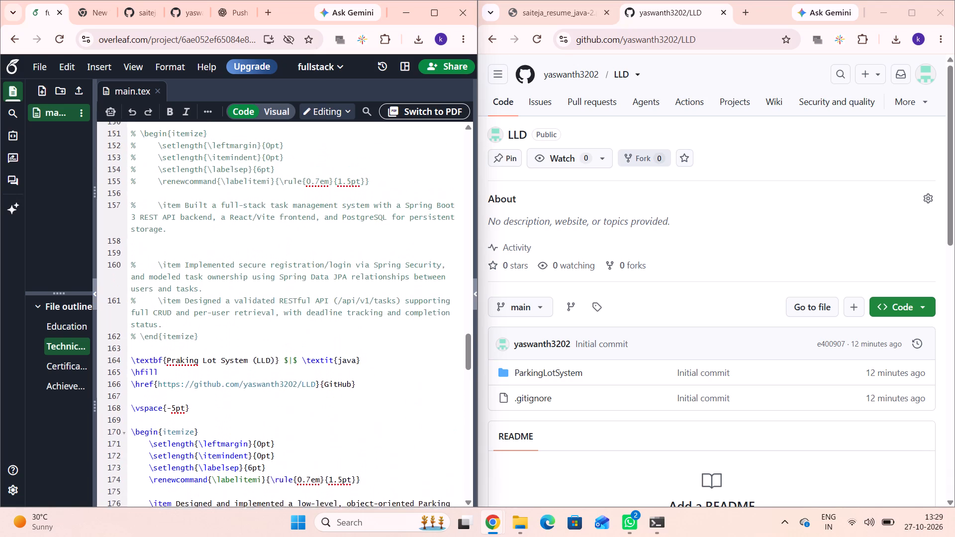
{"action": "scroll", "coordinate": [282, 295], "scroll_direction": "up", "scroll_amount": 5}
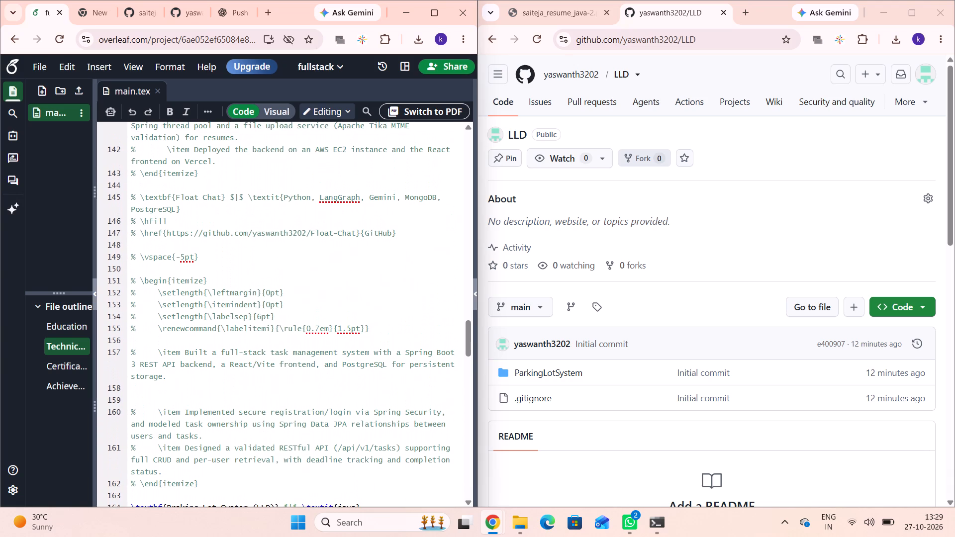
{"action": "scroll", "coordinate": [282, 295], "scroll_direction": "up", "scroll_amount": 1}
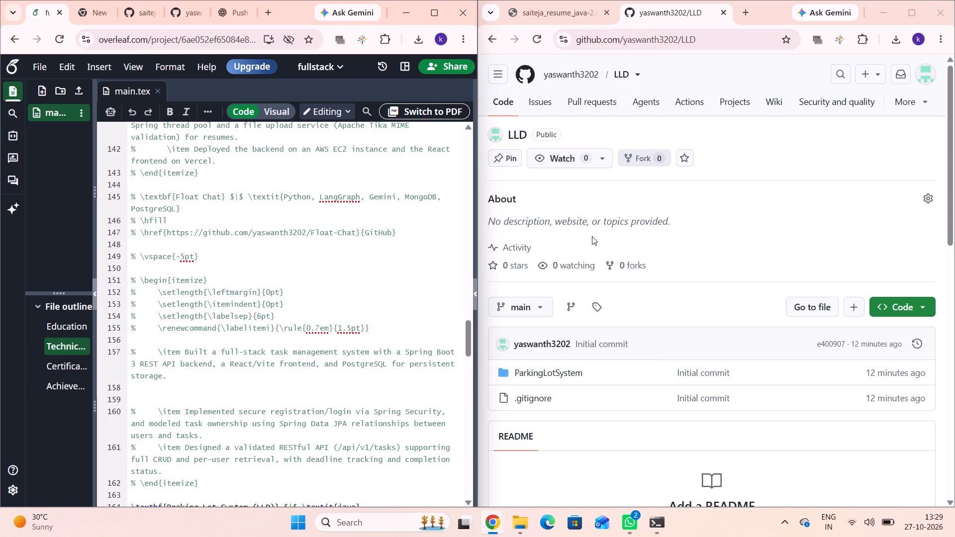
{"action": "scroll", "coordinate": [592, 236], "scroll_direction": "right", "scroll_amount": 6}
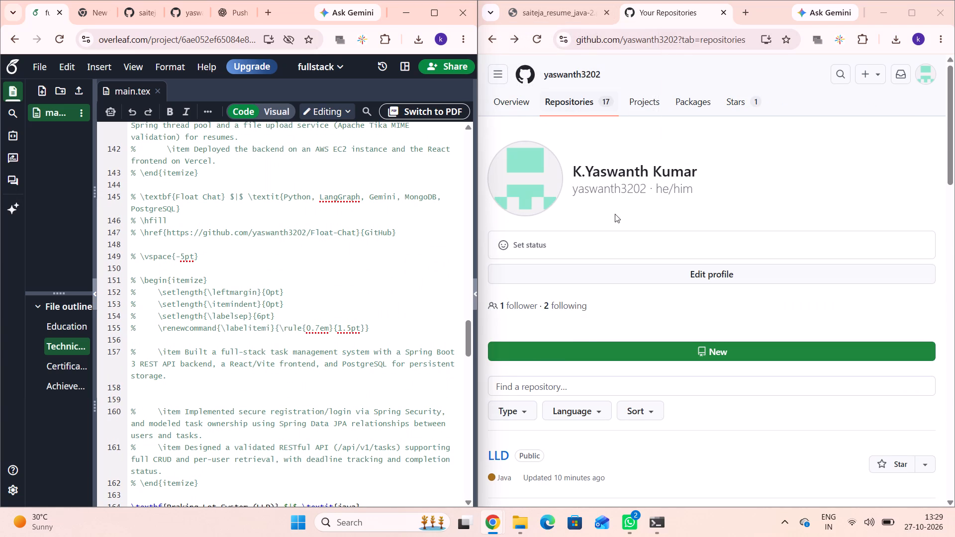
{"action": "scroll", "coordinate": [580, 267], "scroll_direction": "down", "scroll_amount": 2}
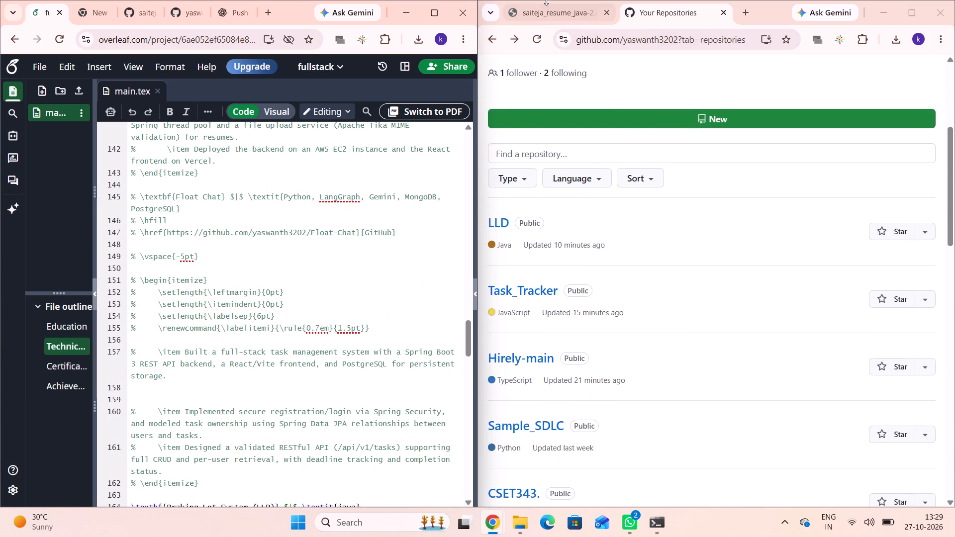
{"action": "left_click", "coordinate": [548, 14]}
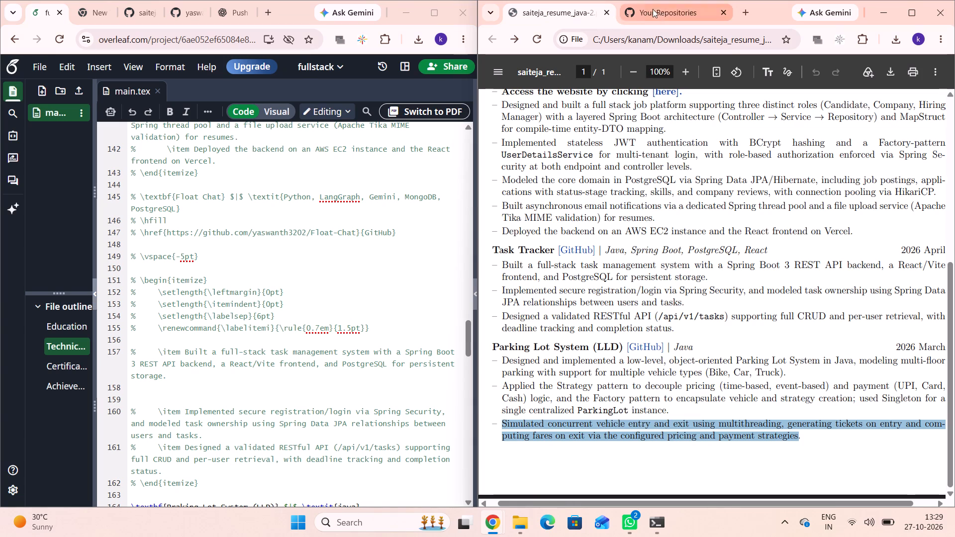
{"action": "left_click", "coordinate": [659, 9]}
{"action": "left_click", "coordinate": [507, 293]}
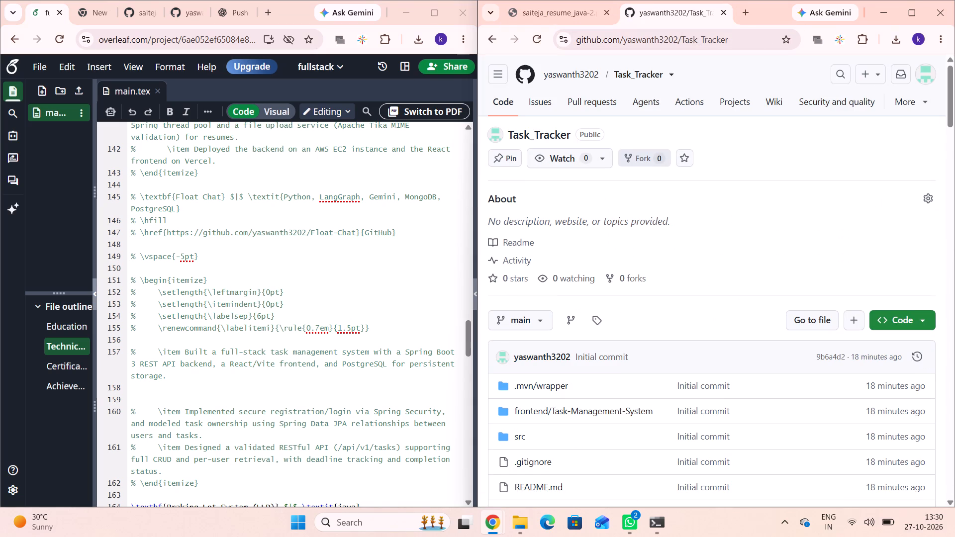
Replace the project name in the commented Float Chat heading's \textbf with "Task_Tracker".
{"action": "left_click", "coordinate": [221, 196]}
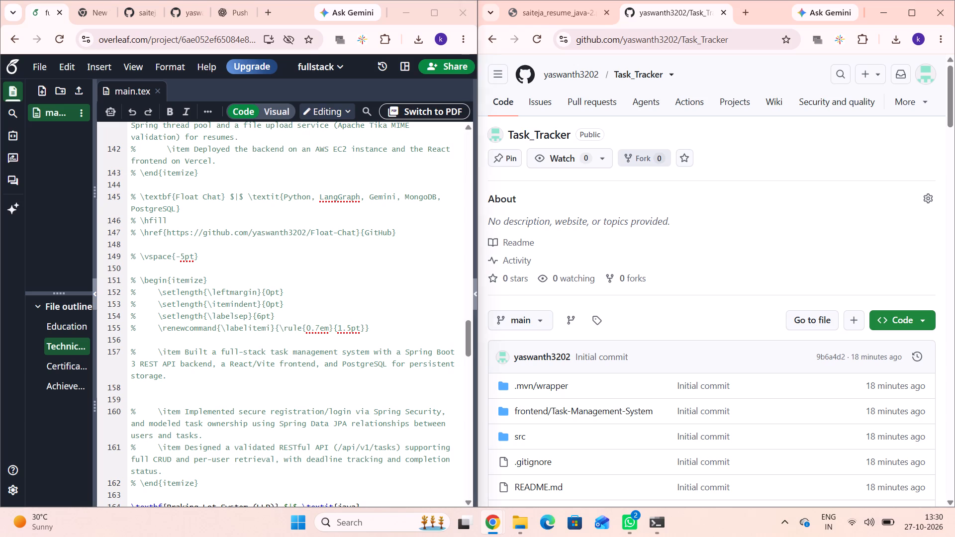
{"action": "key", "text": "BackSpace"}
{"action": "key", "text": "BackSpace"}
{"action": "key", "text": "BackSpace"}
{"action": "key", "text": "BackSpace"}
{"action": "key", "text": "BackSpace"}
{"action": "key", "text": "BackSpace"}
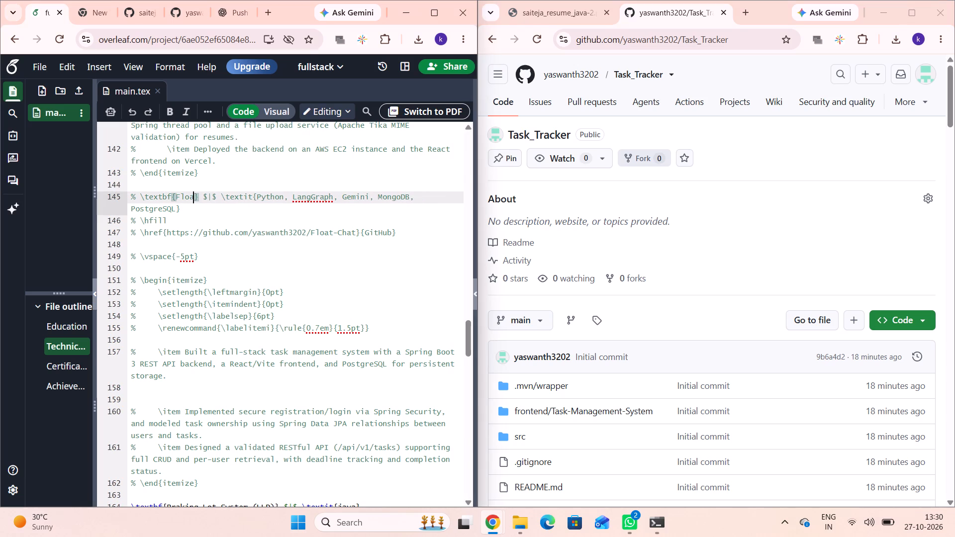
{"action": "key", "text": "BackSpace"}
{"action": "key", "text": "BackSpace"}
{"action": "key", "text": "BackSpace"}
{"action": "key", "text": "BackSpace"}
{"action": "type", "text": "Tas"}
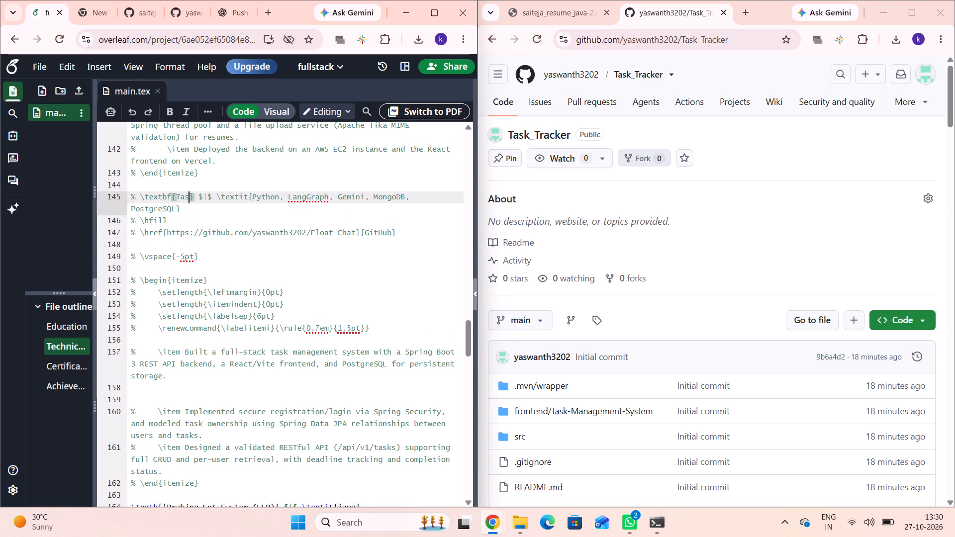
{"action": "type", "text": "k_"}
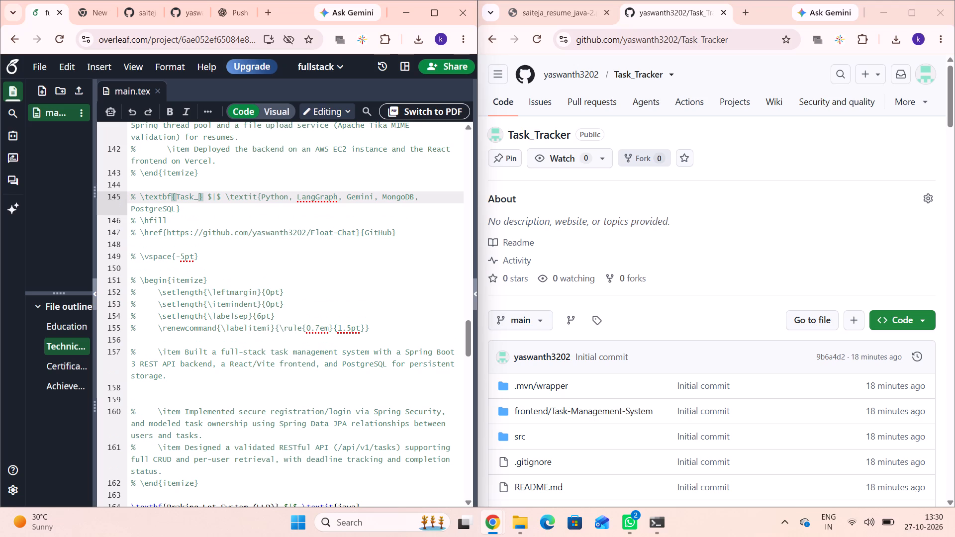
{"action": "type", "text": "Tracker"}
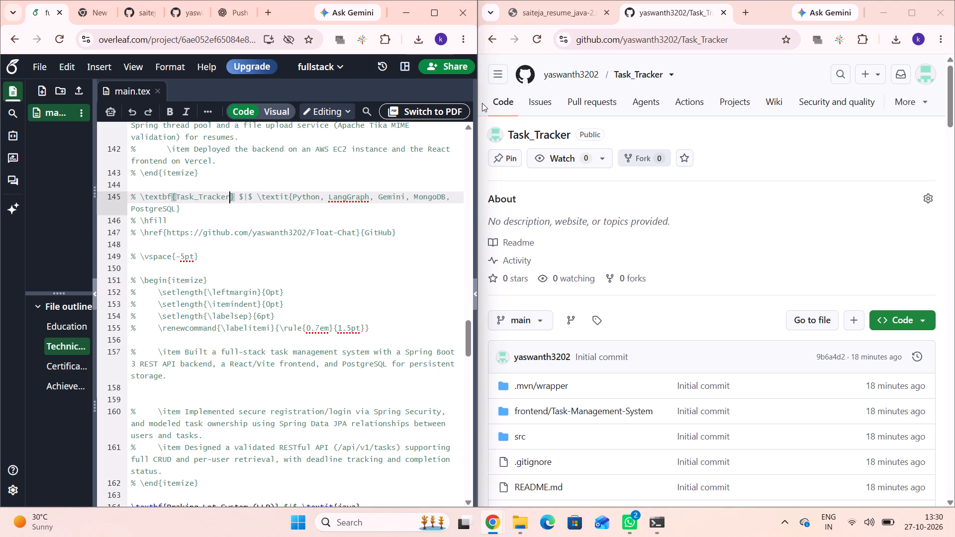
Replace the technology list in the Task_Tracker heading's \textit with "Java,Spring Boot,PostgreSQL,React", following the Java résumé PDF.
{"action": "left_click", "coordinate": [554, 12]}
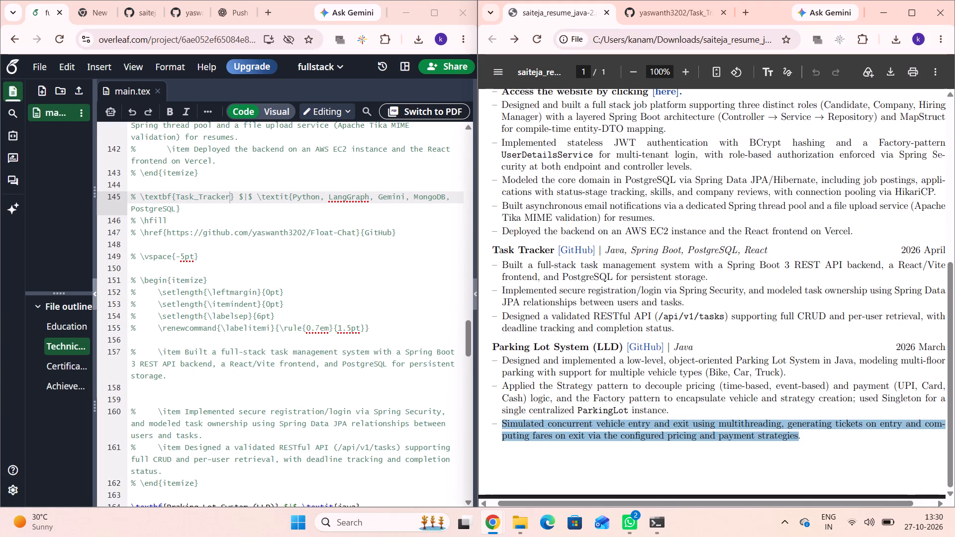
{"action": "left_click", "coordinate": [584, 193]}
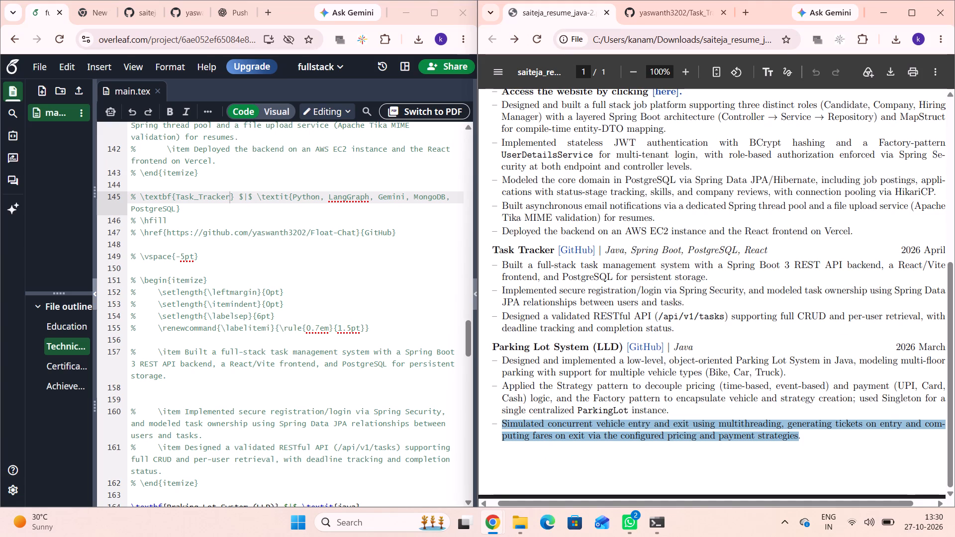
{"action": "left_click_drag", "start_coordinate": [293, 195], "coordinate": [174, 210]}
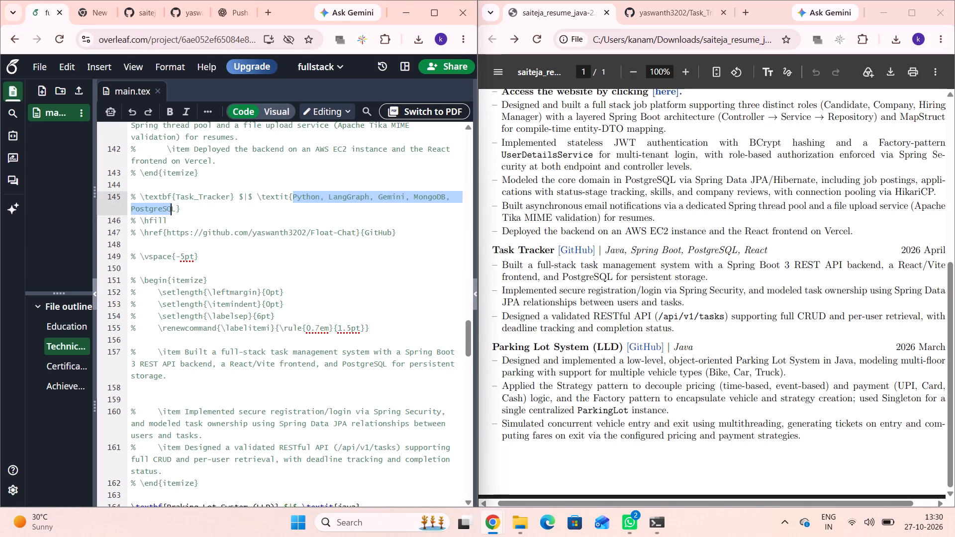
{"action": "left_click_drag", "start_coordinate": [174, 210], "coordinate": [176, 210]}
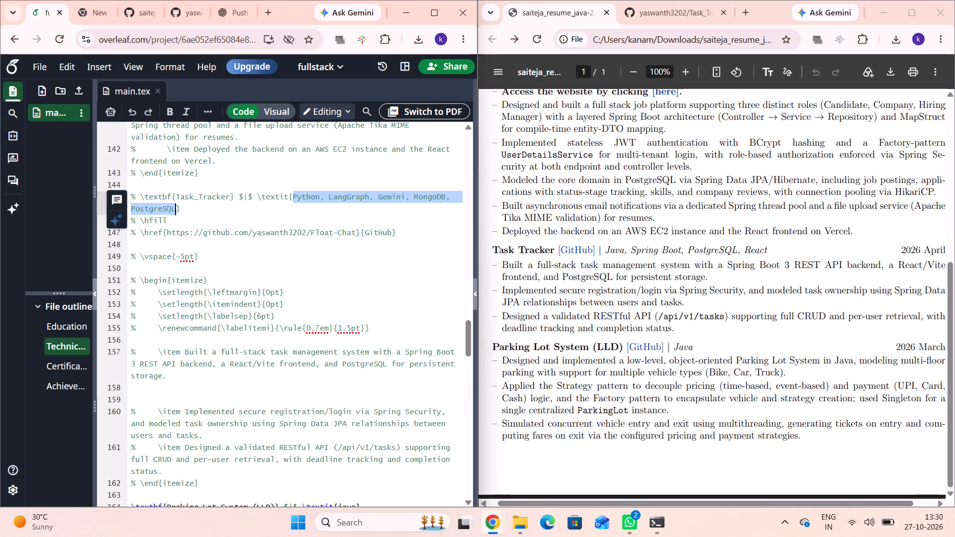
{"action": "key", "text": "BackSpace"}
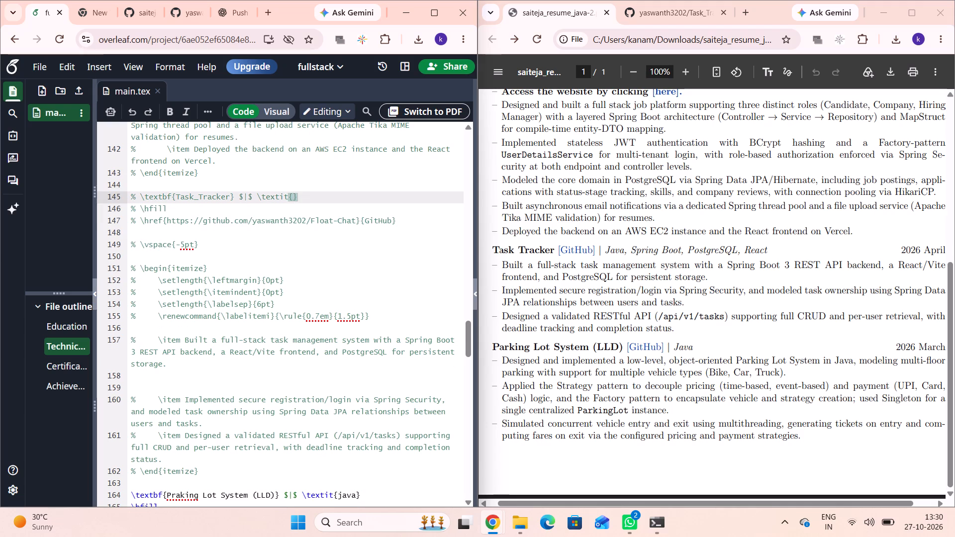
{"action": "type", "text": "ja"}
{"action": "type", "text": "va"}
{"action": "key", "text": "BackSpace"}
{"action": "key", "text": "BackSpace"}
{"action": "key", "text": "BackSpace"}
{"action": "key", "text": "BackSpace"}
{"action": "type", "text": "Java"}
{"action": "key", "text": "comma"}
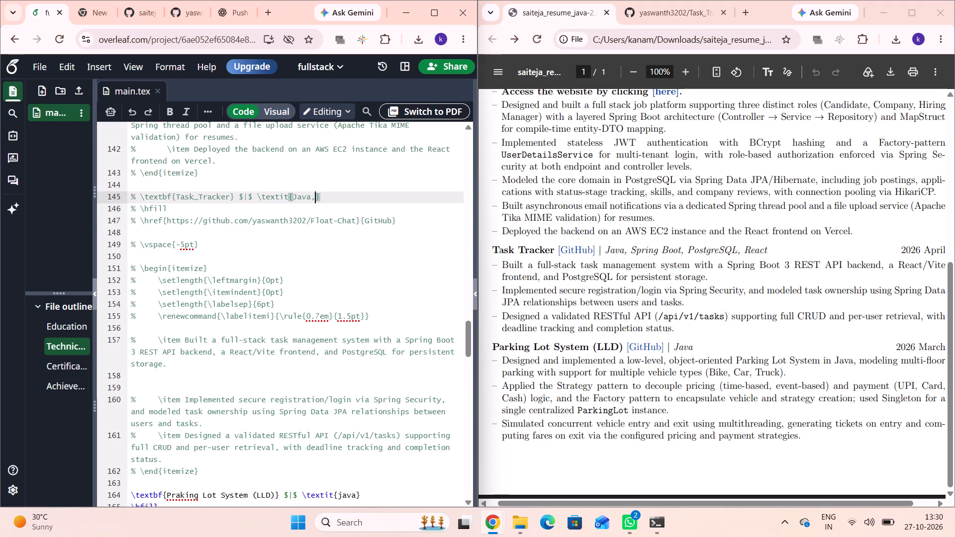
{"action": "type", "text": "Spring"}
{"action": "key", "text": "space"}
{"action": "type", "text": "Boot"}
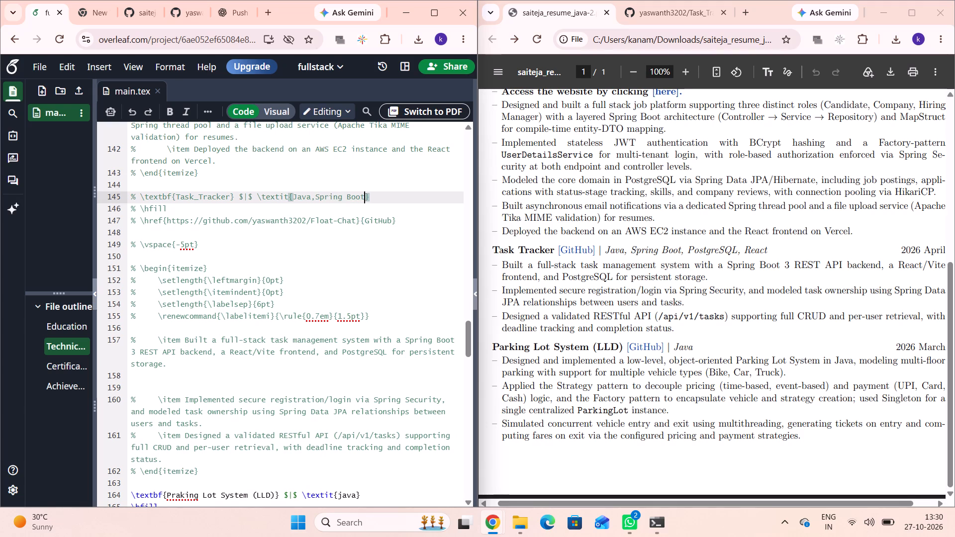
{"action": "type", "text": ",P"}
{"action": "type", "text": "ostgrea"}
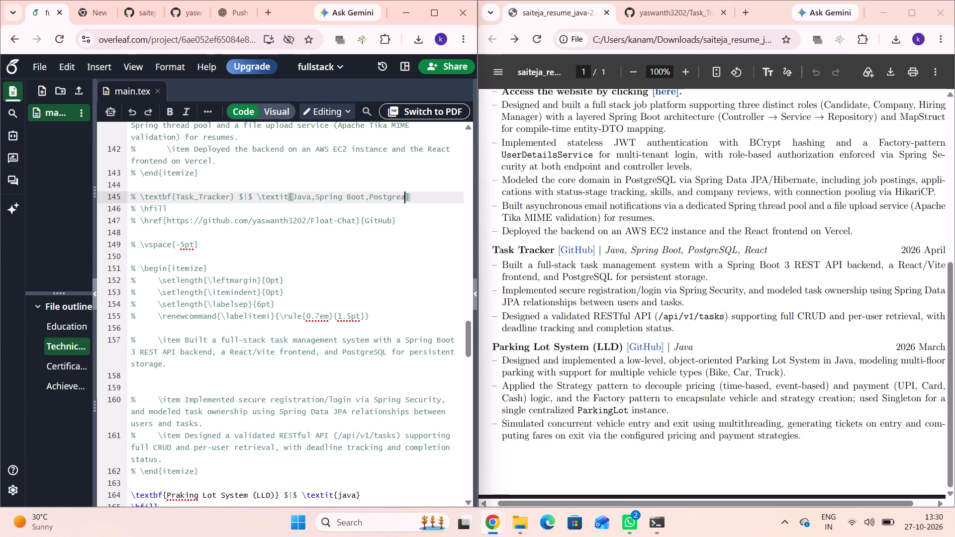
{"action": "key", "text": "BackSpace"}
{"action": "key", "text": "shift+s"}
{"action": "key", "text": "shift+q"}
{"action": "key", "text": "shift+l"}
{"action": "type", "text": ",Rea"}
{"action": "type", "text": "ct"}
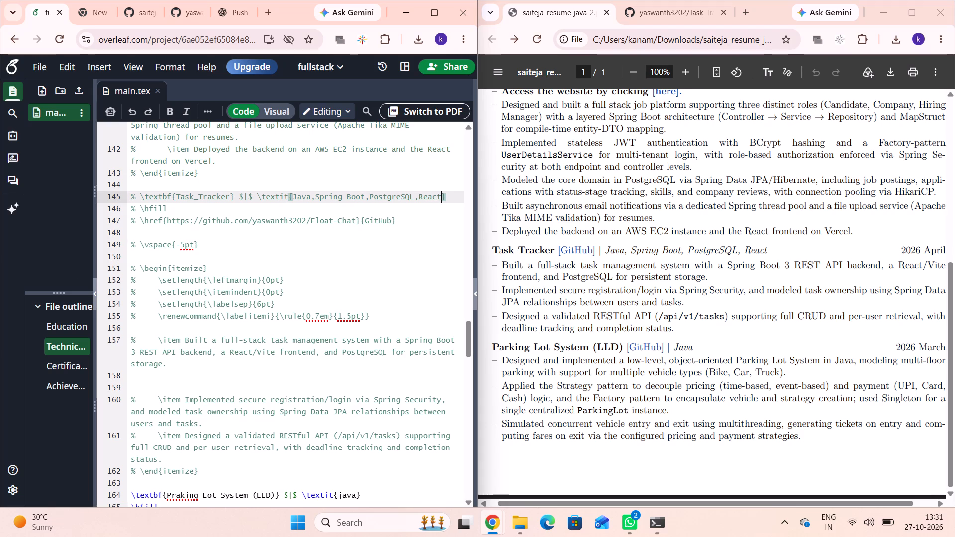
{"action": "left_click", "coordinate": [661, 6]}
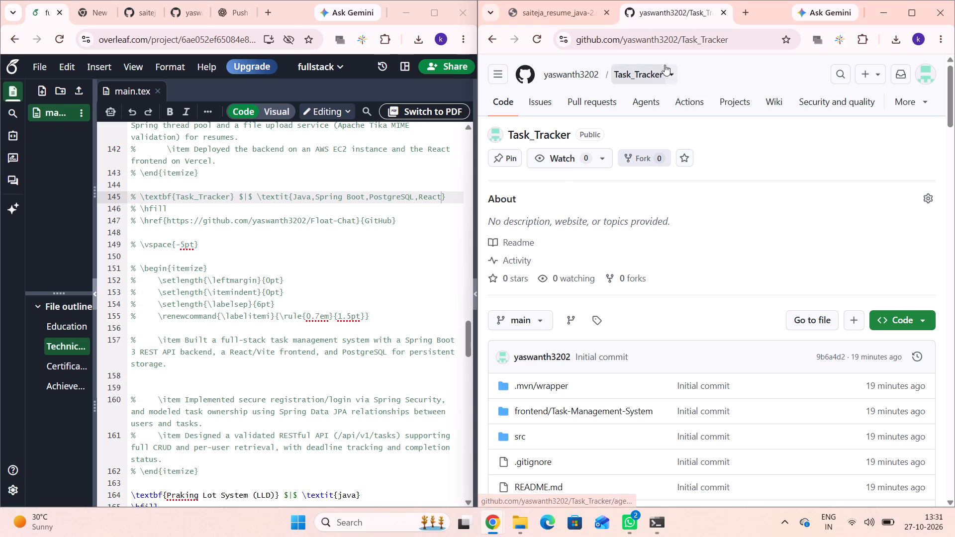
{"action": "left_click", "coordinate": [731, 41]}
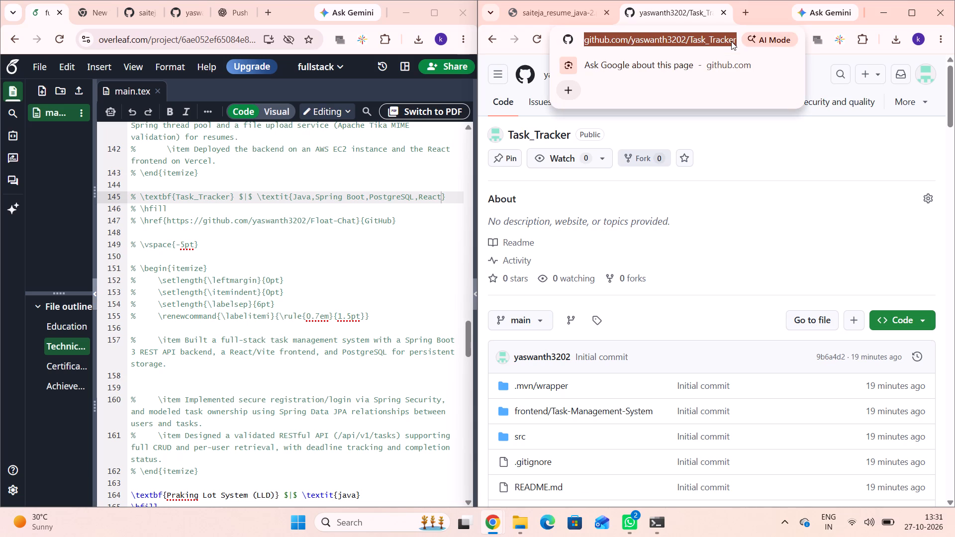
{"action": "key", "text": "ctrl+a"}
{"action": "key", "text": "ctrl+c"}
{"action": "left_click_drag", "start_coordinate": [204, 221], "coordinate": [359, 225]}
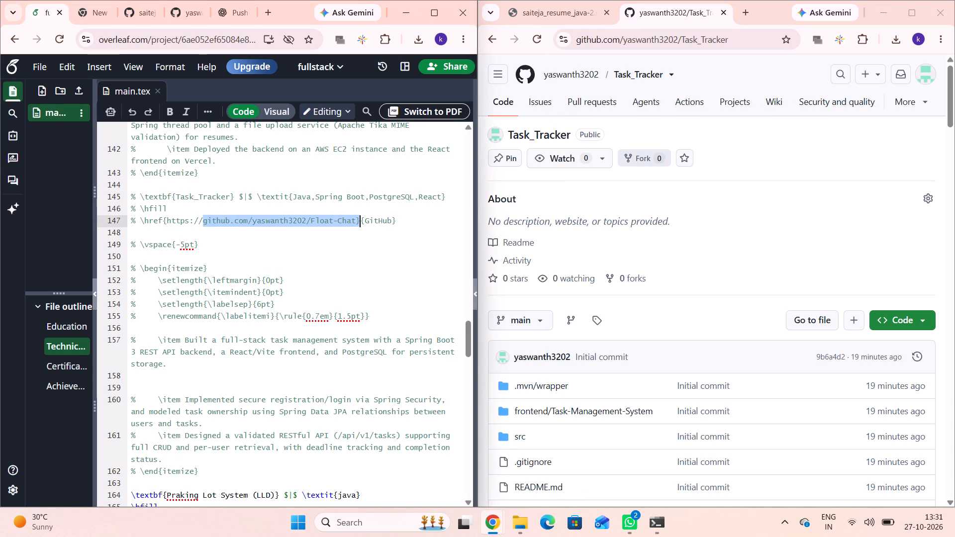
{"action": "left_click_drag", "start_coordinate": [359, 225], "coordinate": [354, 223]}
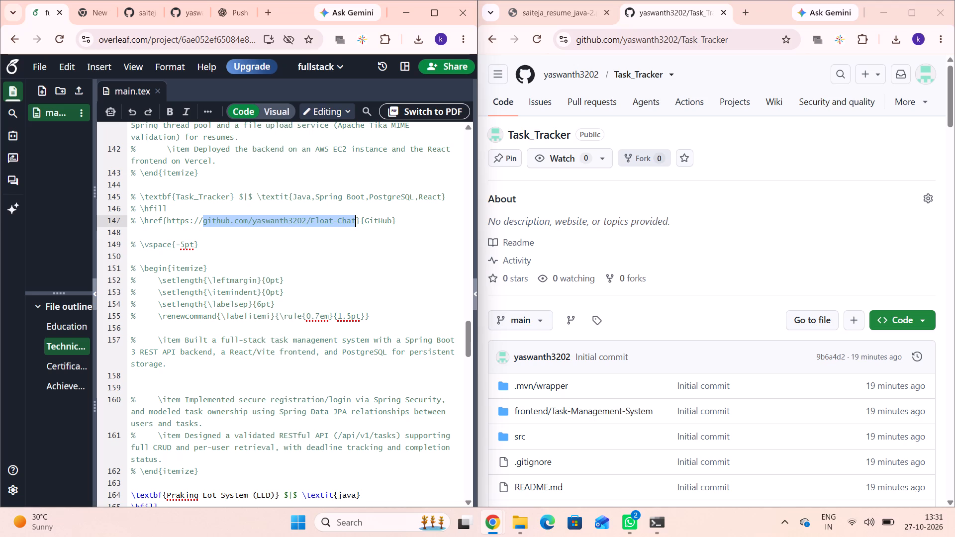
{"action": "left_click_drag", "start_coordinate": [354, 223], "coordinate": [355, 223]}
{"action": "key", "text": "ctrl+v"}
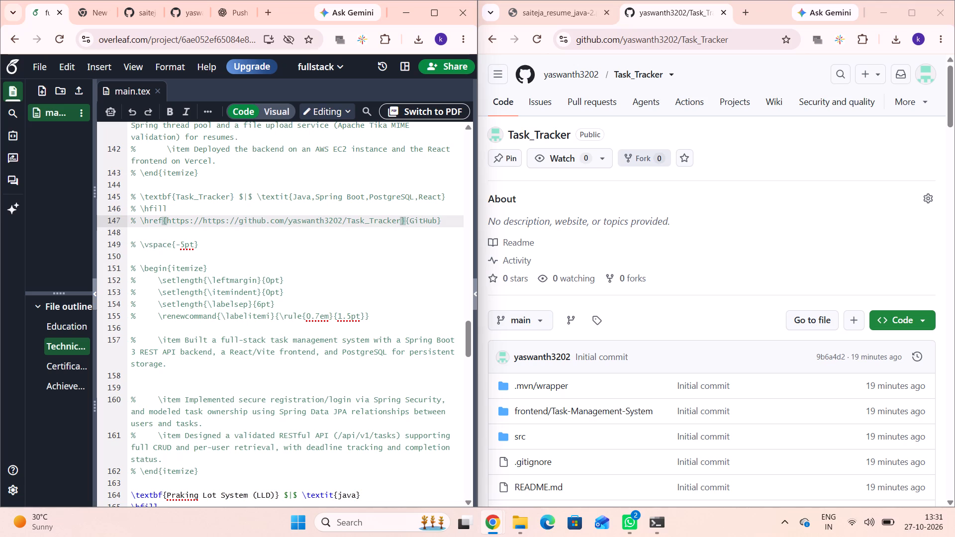
Uncomment the whole Task_Tracker block in main.tex, from its \textbf heading through \end{itemize}.
{"action": "scroll", "coordinate": [337, 264], "scroll_direction": "up", "scroll_amount": 1}
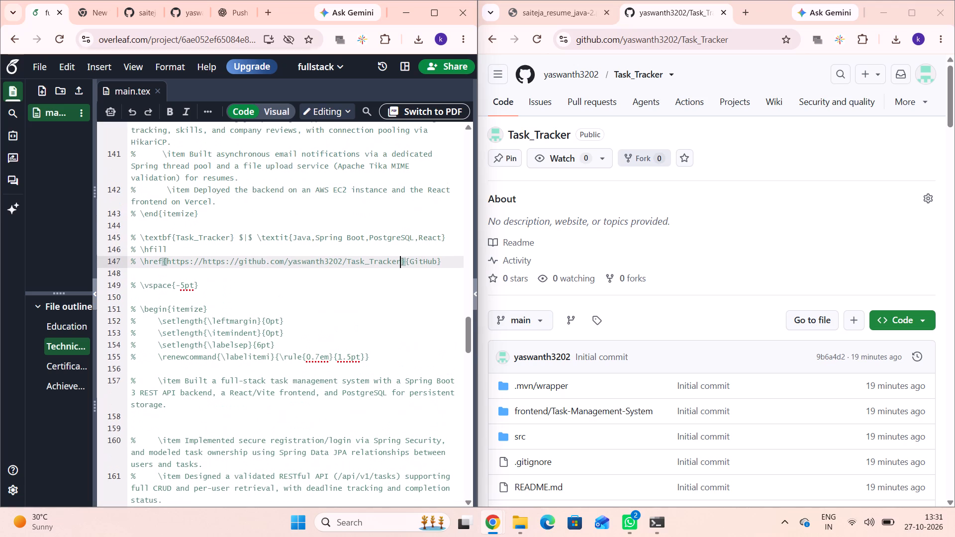
{"action": "scroll", "coordinate": [337, 264], "scroll_direction": "up", "scroll_amount": 1}
{"action": "left_click_drag", "start_coordinate": [130, 236], "coordinate": [197, 332]}
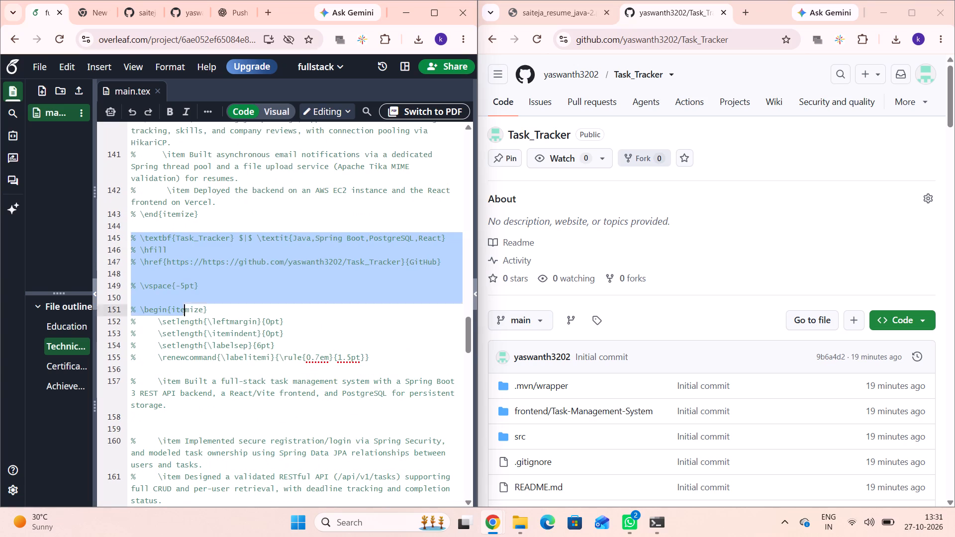
{"action": "left_click_drag", "start_coordinate": [197, 332], "coordinate": [233, 451]}
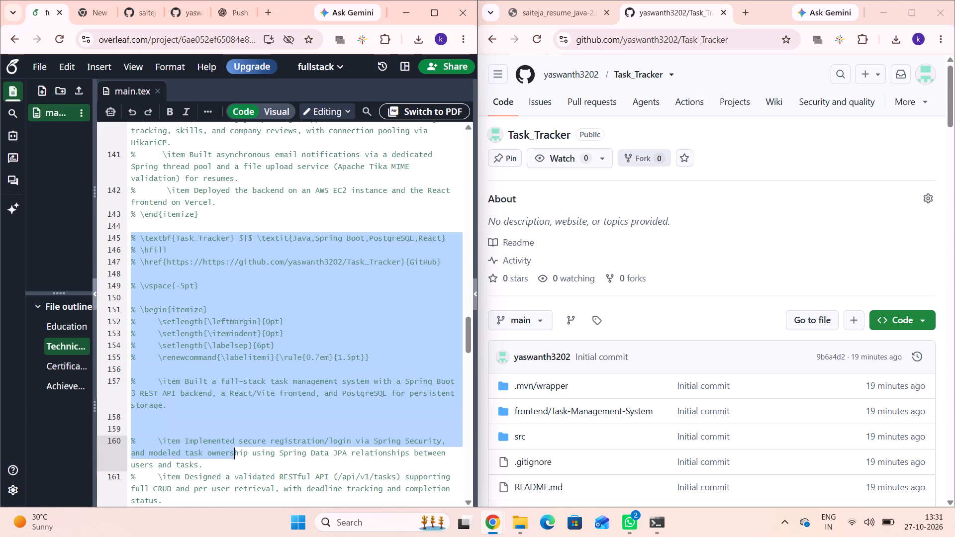
{"action": "left_click_drag", "start_coordinate": [233, 451], "coordinate": [245, 492]}
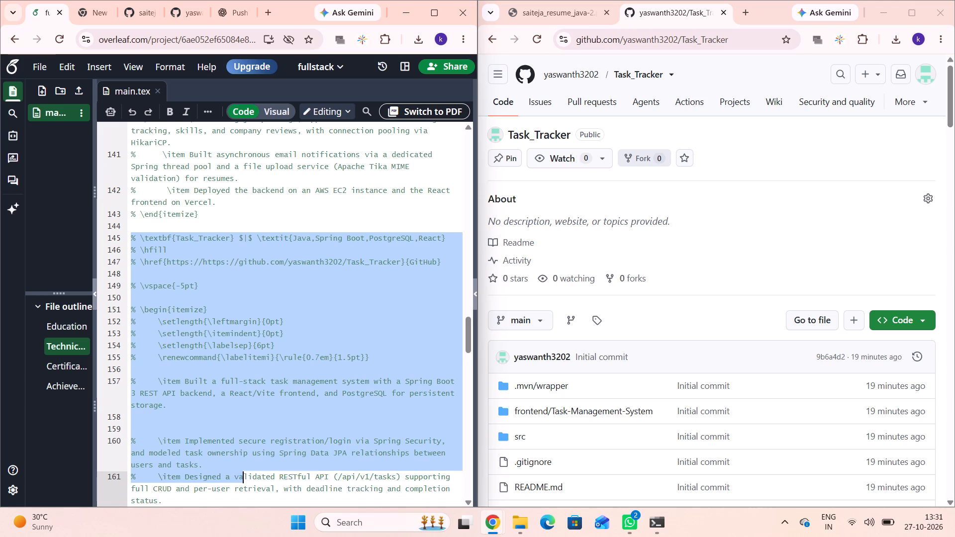
{"action": "left_click_drag", "start_coordinate": [245, 492], "coordinate": [233, 424]}
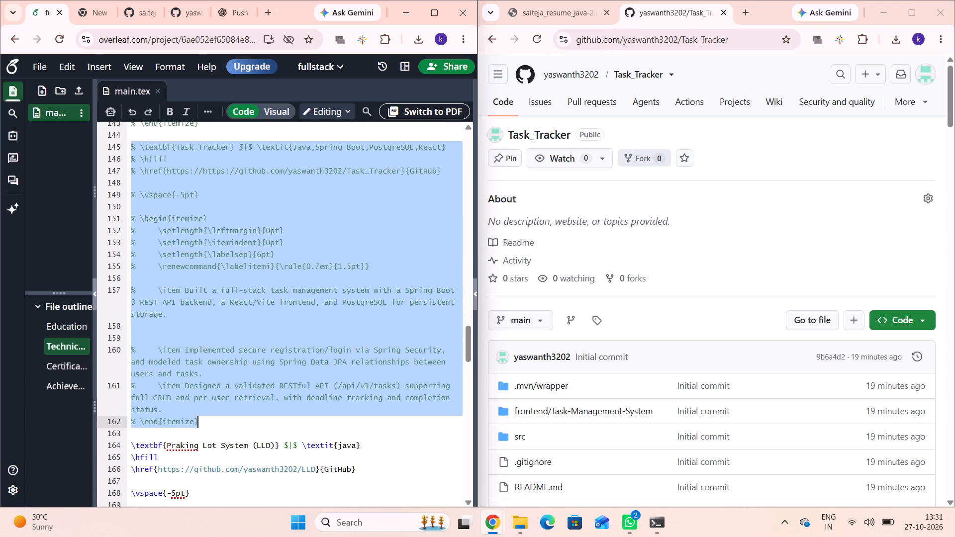
{"action": "key", "text": "ctrl+slash"}
{"action": "left_click", "coordinate": [280, 370]}
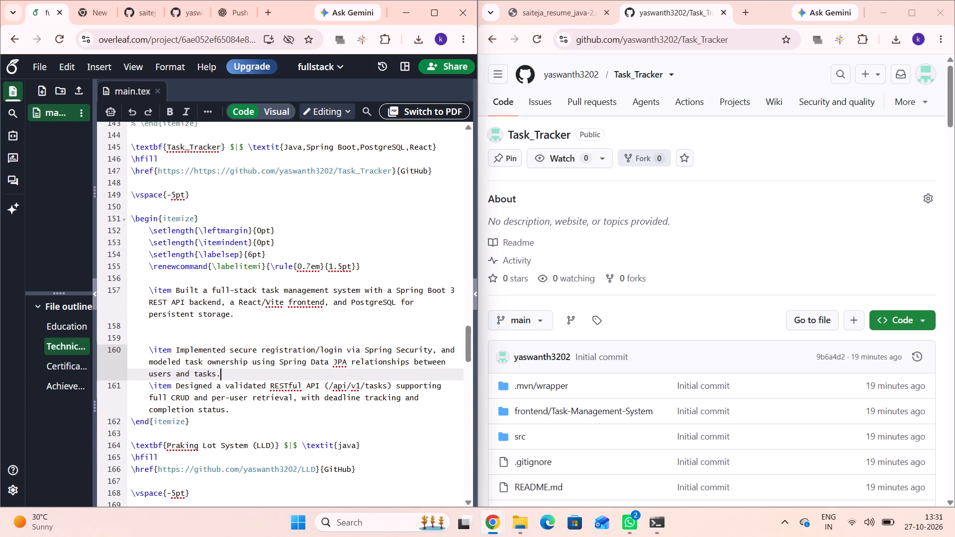
{"action": "scroll", "coordinate": [280, 370], "scroll_direction": "up", "scroll_amount": 3}
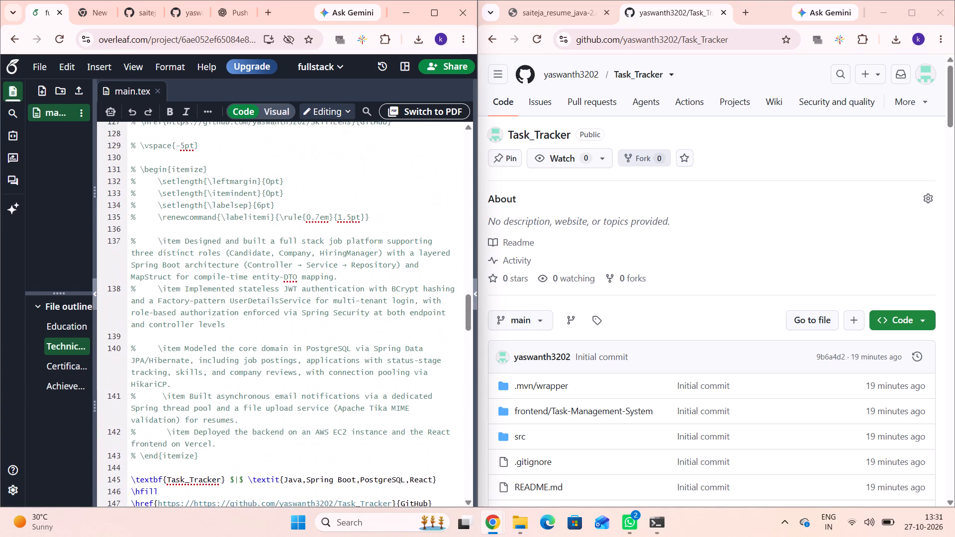
{"action": "scroll", "coordinate": [280, 370], "scroll_direction": "up", "scroll_amount": 1}
{"action": "left_click", "coordinate": [542, 15]}
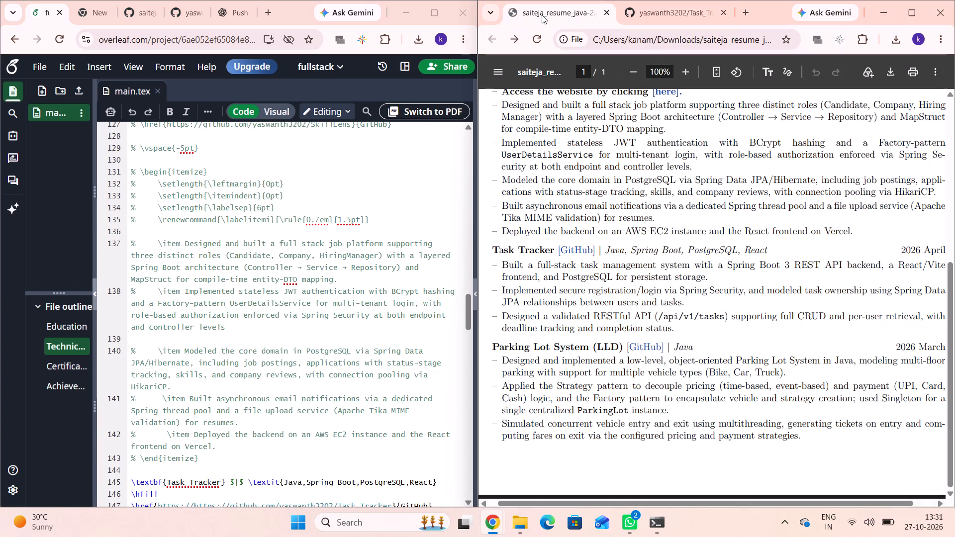
{"action": "scroll", "coordinate": [604, 164], "scroll_direction": "up", "scroll_amount": 3}
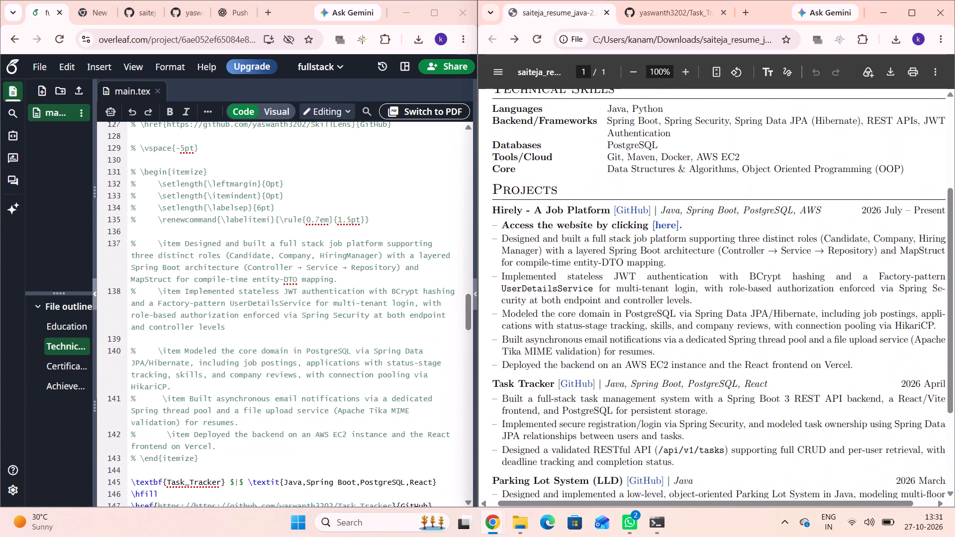
{"action": "scroll", "coordinate": [337, 286], "scroll_direction": "up", "scroll_amount": 1}
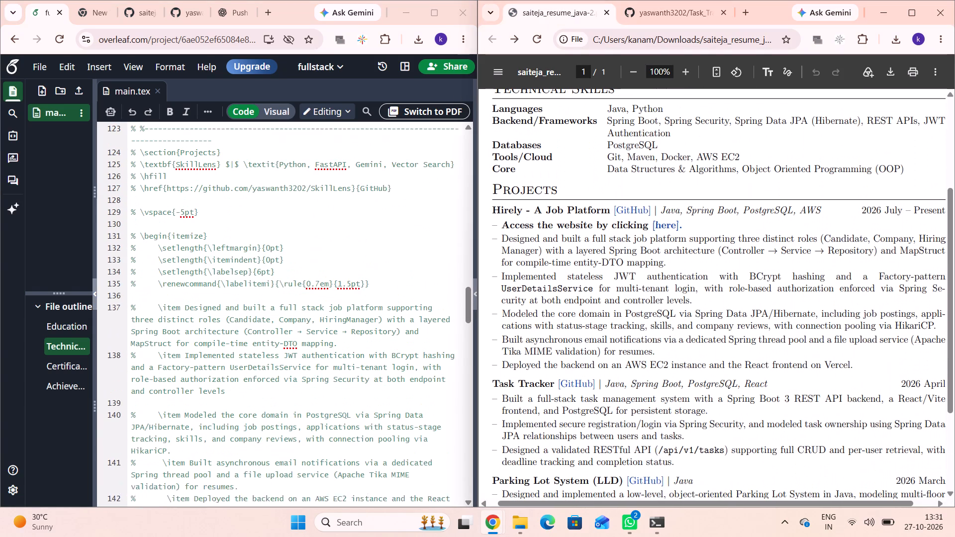
{"action": "scroll", "coordinate": [337, 286], "scroll_direction": "up", "scroll_amount": 1}
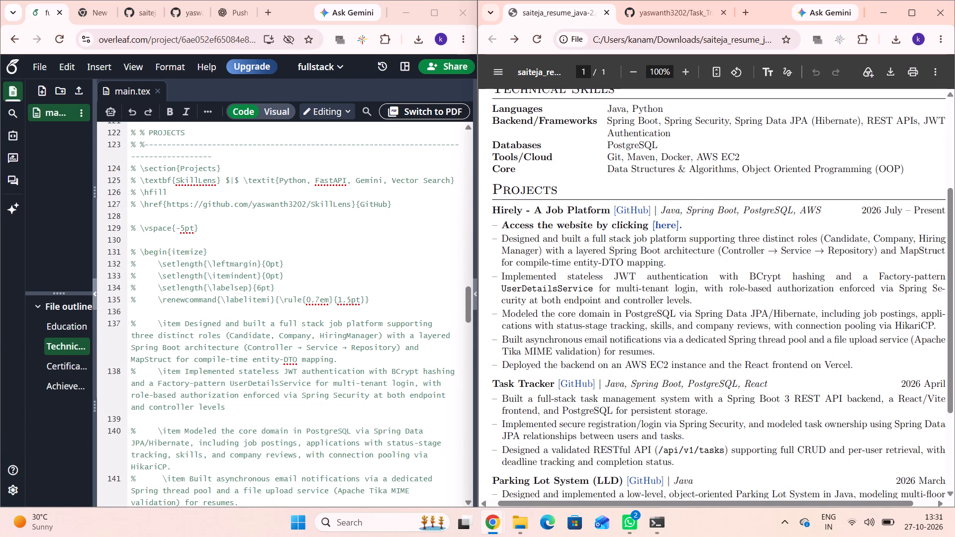
{"action": "double_click", "coordinate": [204, 179]}
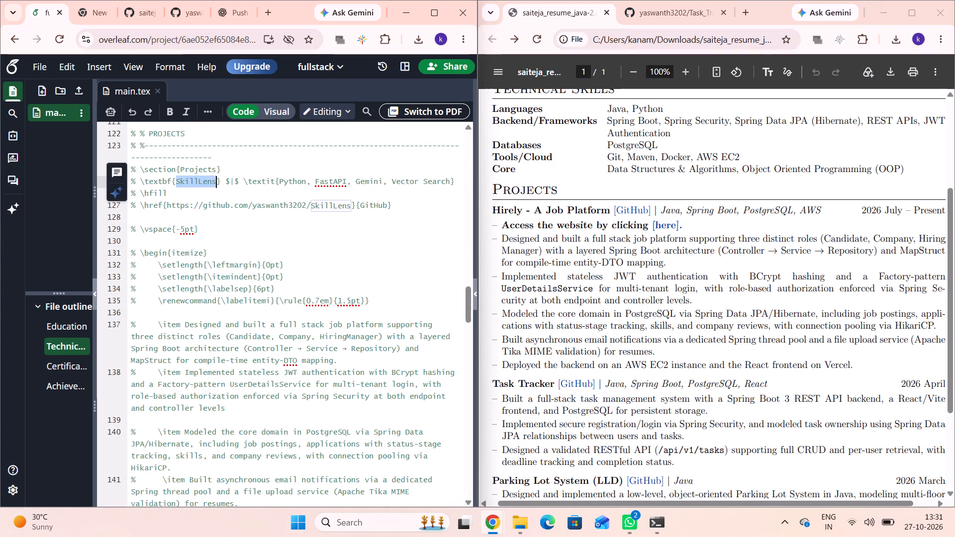
{"action": "key", "text": "BackSpace"}
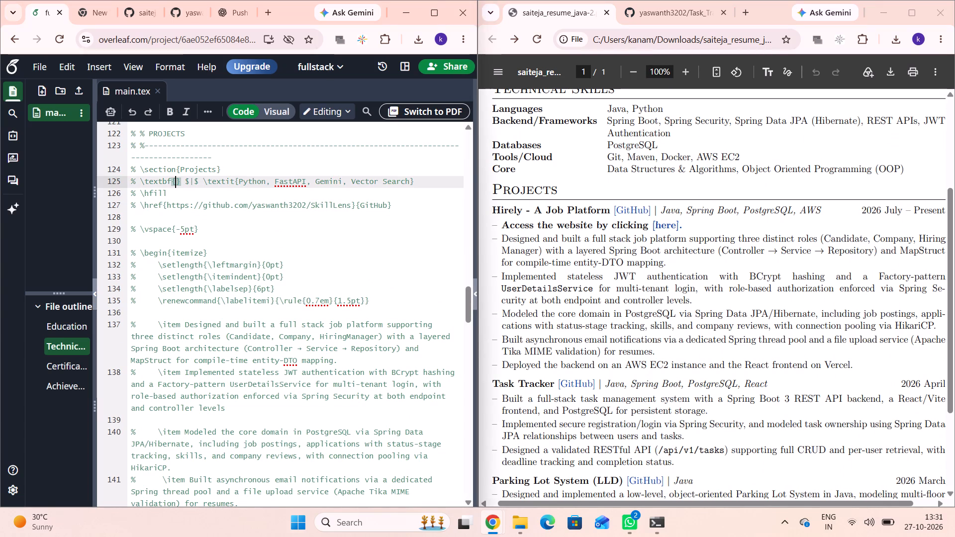
{"action": "type", "text": "Hire"}
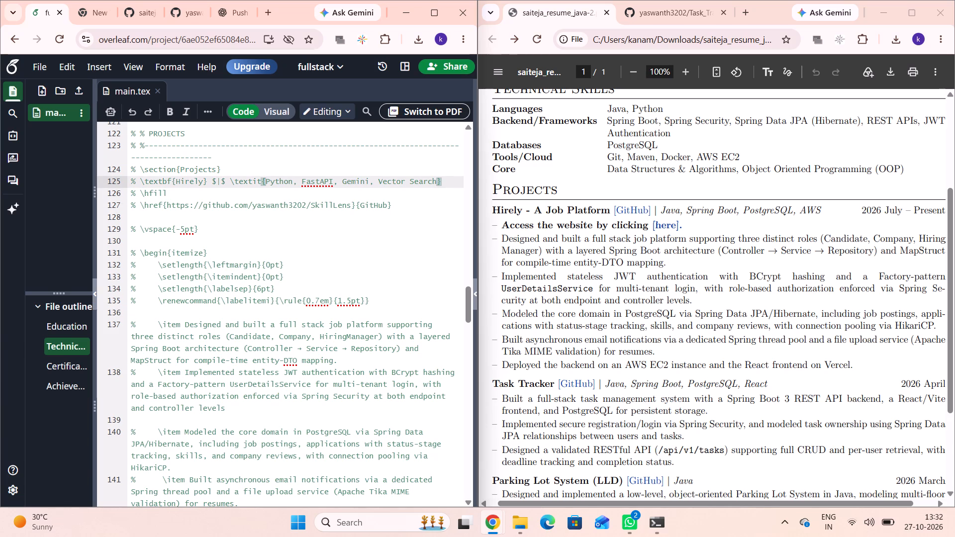
{"action": "left_click_drag", "start_coordinate": [437, 183], "coordinate": [264, 183]}
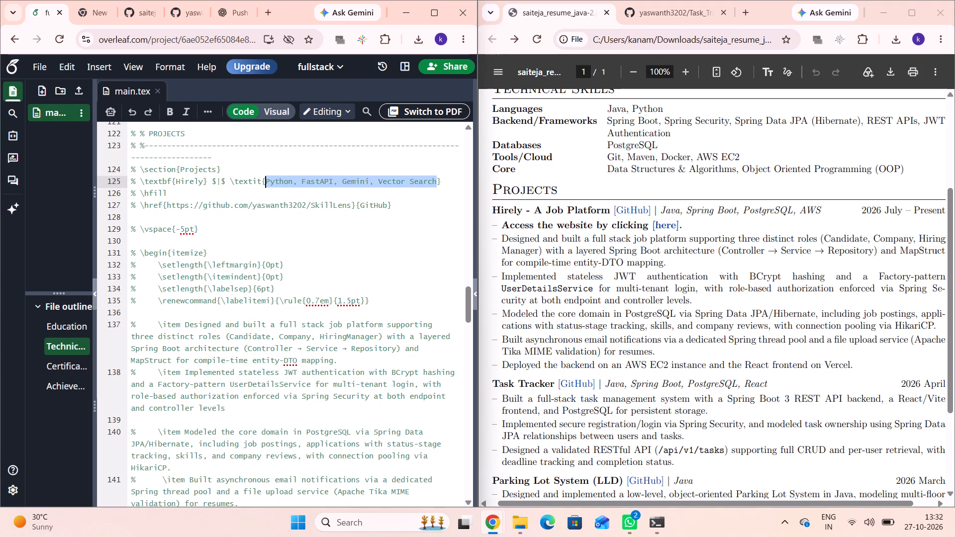
{"action": "left_click_drag", "start_coordinate": [264, 183], "coordinate": [268, 182]}
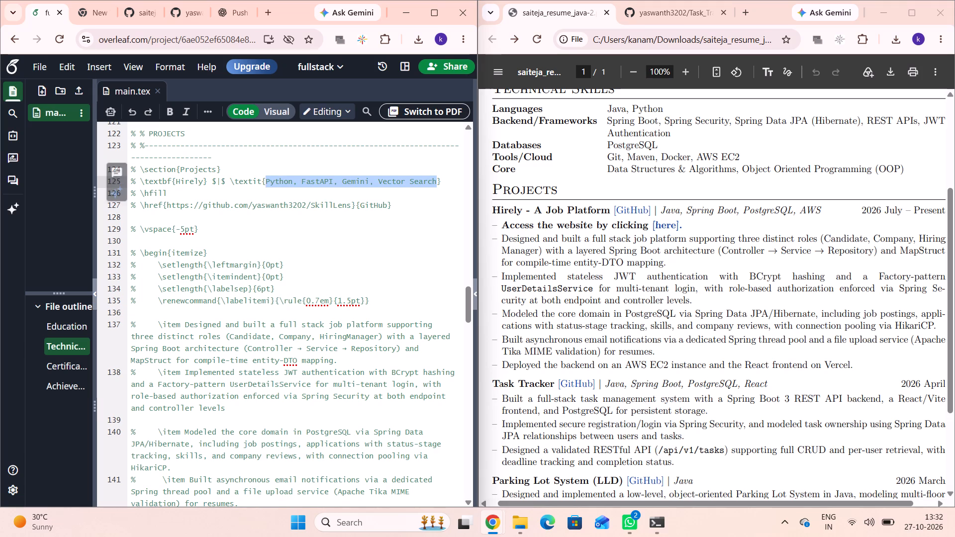
{"action": "key", "text": "BackSpace"}
{"action": "type", "text": "java"}
{"action": "key", "text": "BackSpace"}
{"action": "key", "text": "BackSpace"}
{"action": "key", "text": "BackSpace"}
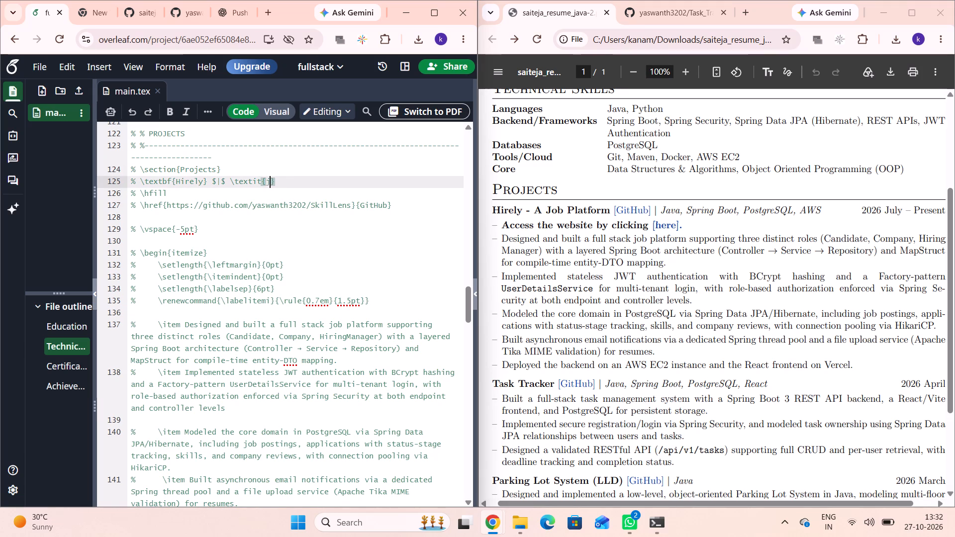
{"action": "key", "text": "BackSpace"}
{"action": "type", "text": "Jaa"}
{"action": "key", "text": "BackSpace"}
{"action": "type", "text": "va,"}
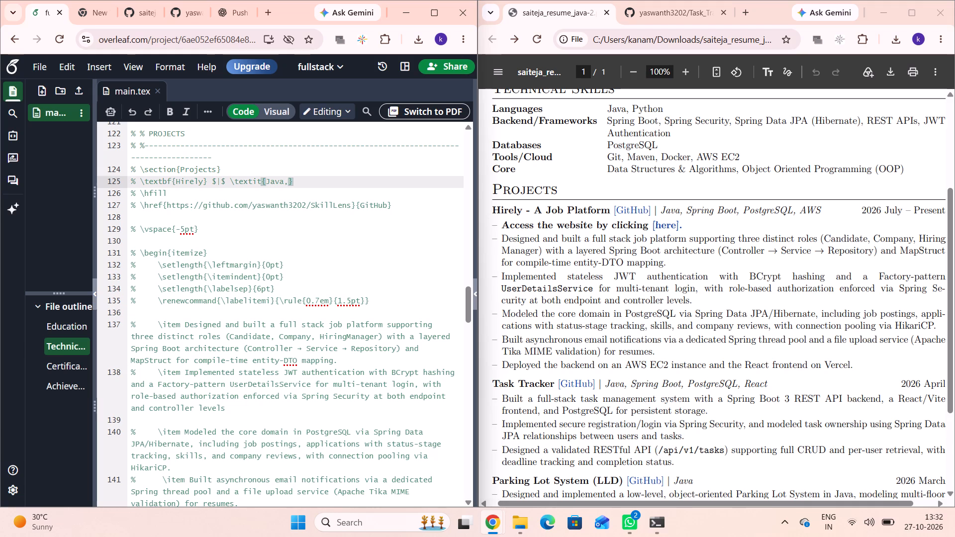
{"action": "type", "text": "Spring Boo"}
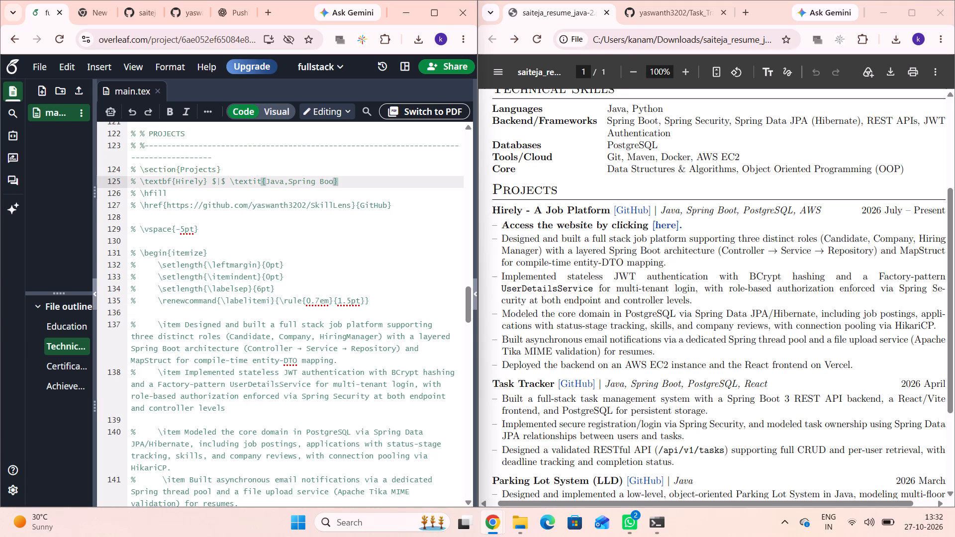
{"action": "type", "text": "t,Post"}
{"action": "type", "text": "gre"}
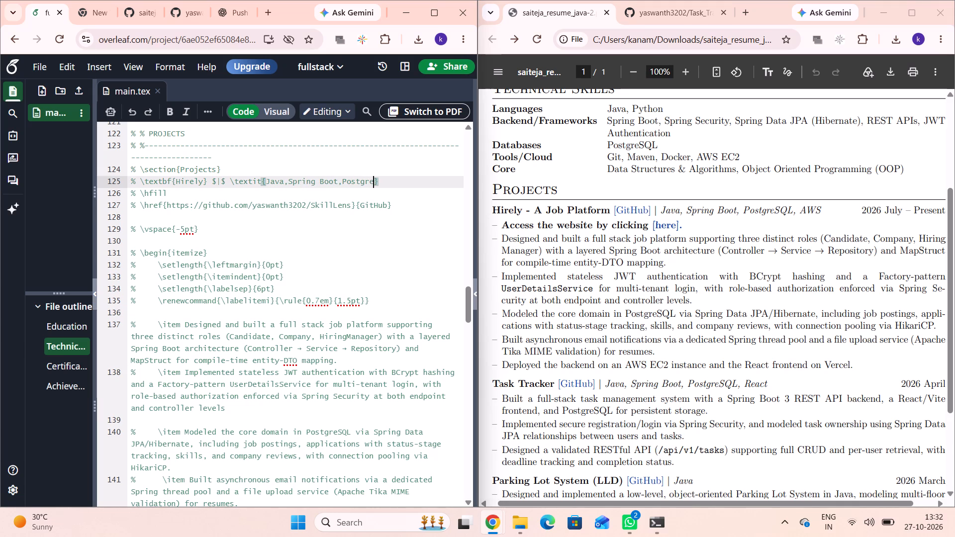
{"action": "key", "text": "shift+s"}
{"action": "type", "text": "QL"}
{"action": "type", "text": ",AWS"}
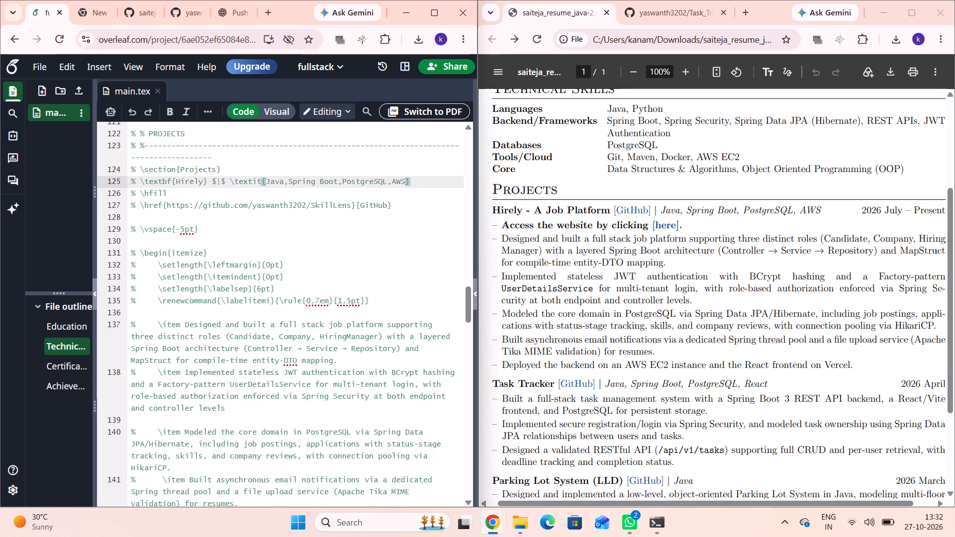
Open the Hirely-main repository from the GitHub profile's repository list, starting from the Task_Tracker repository.
{"action": "left_click", "coordinate": [657, 12]}
{"action": "left_click", "coordinate": [575, 77]}
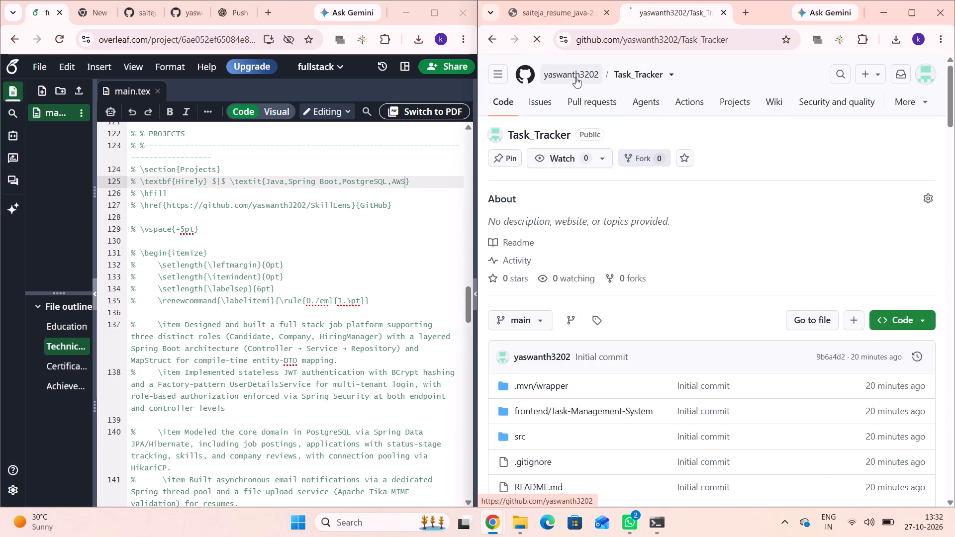
{"action": "scroll", "coordinate": [568, 380], "scroll_direction": "down", "scroll_amount": 3}
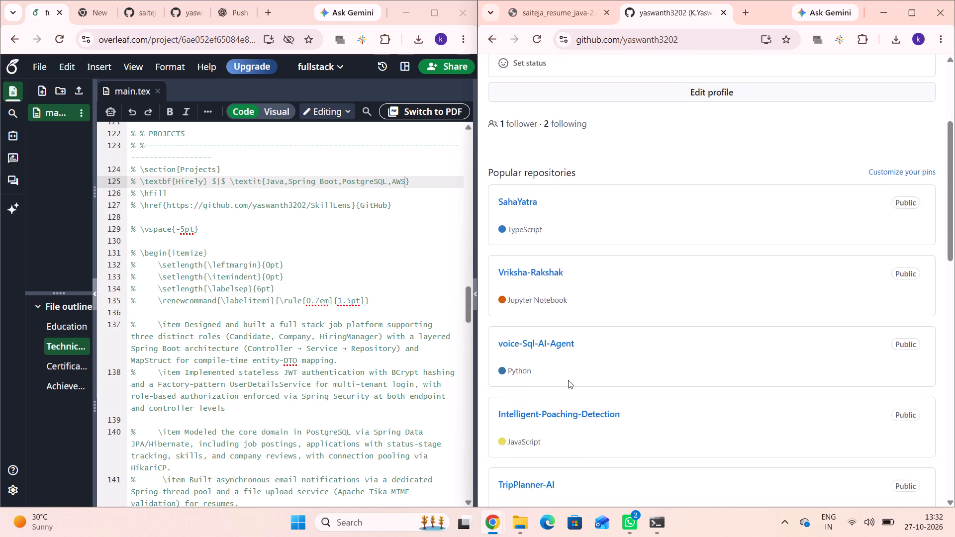
{"action": "scroll", "coordinate": [568, 380], "scroll_direction": "up", "scroll_amount": 4}
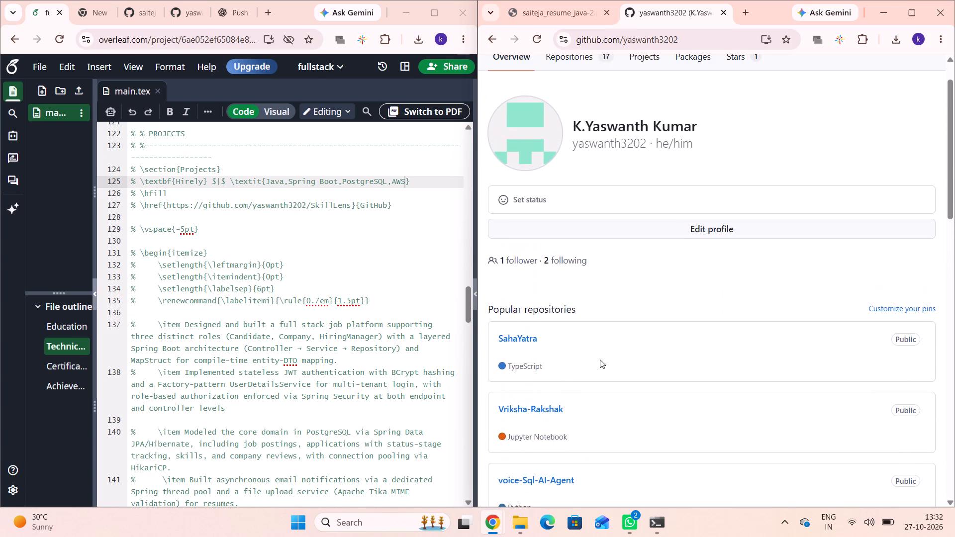
{"action": "scroll", "coordinate": [600, 359], "scroll_direction": "down", "scroll_amount": 5}
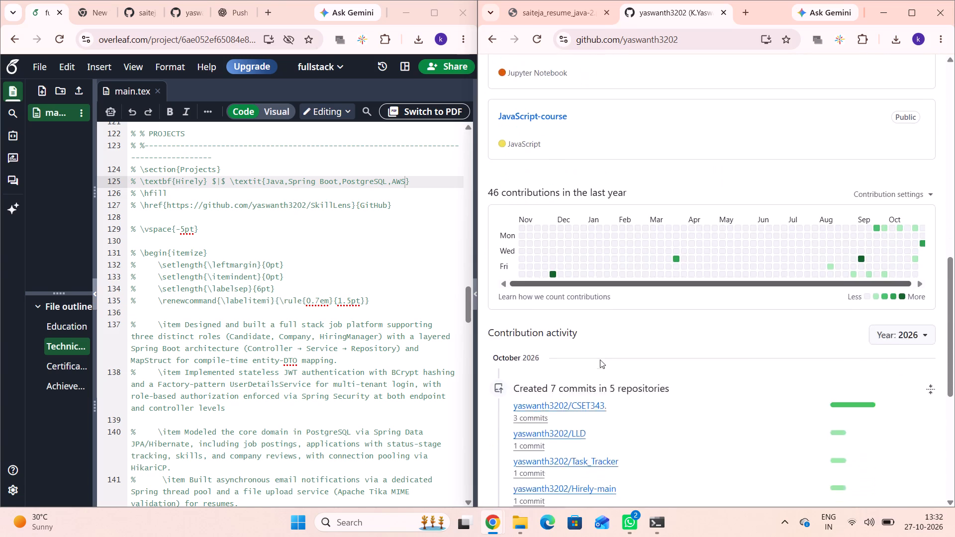
{"action": "scroll", "coordinate": [600, 359], "scroll_direction": "up", "scroll_amount": 6}
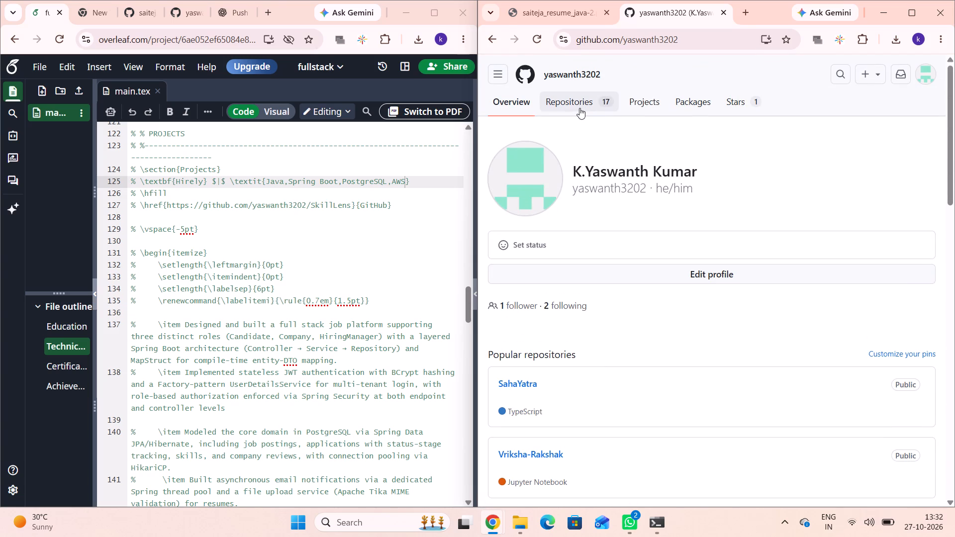
{"action": "left_click", "coordinate": [579, 108]}
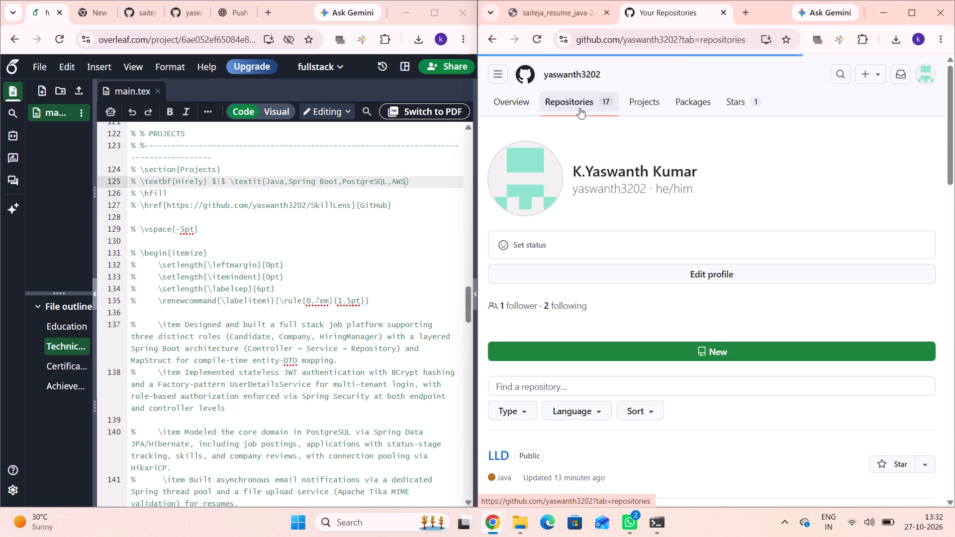
{"action": "scroll", "coordinate": [599, 310], "scroll_direction": "down", "scroll_amount": 2}
{"action": "left_click", "coordinate": [518, 355]}
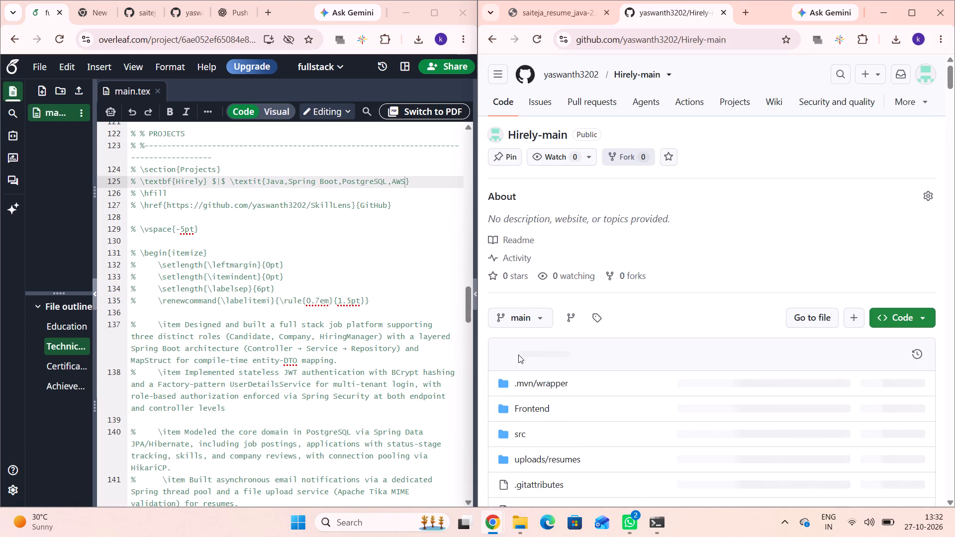
Replace the SkillLens address in the Hirely entry's \href with the full URL copied from the Hirely-main GitHub repository.
{"action": "left_click", "coordinate": [740, 43]}
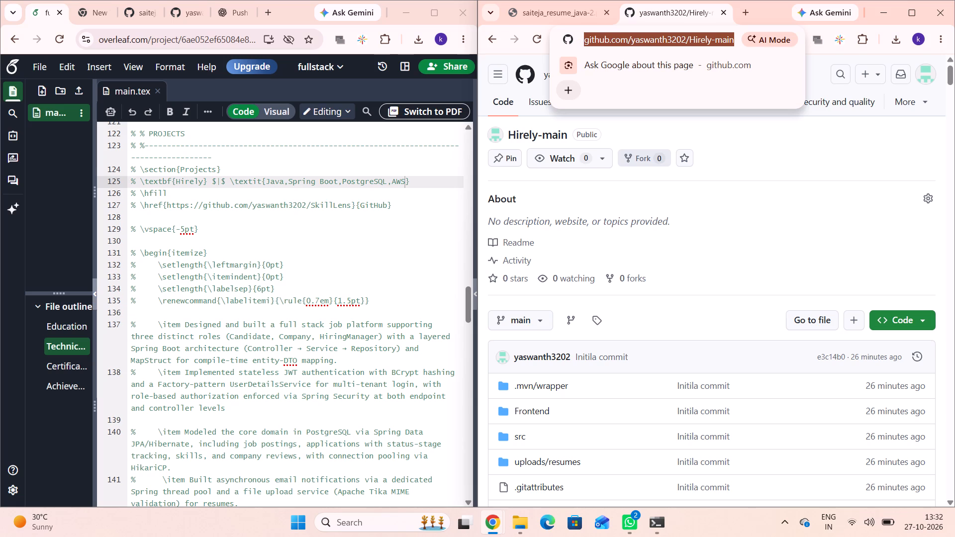
{"action": "key", "text": "ctrl+a"}
{"action": "key", "text": "ctrl+c"}
{"action": "left_click_drag", "start_coordinate": [164, 204], "coordinate": [269, 202]}
{"action": "left_click", "coordinate": [269, 202]}
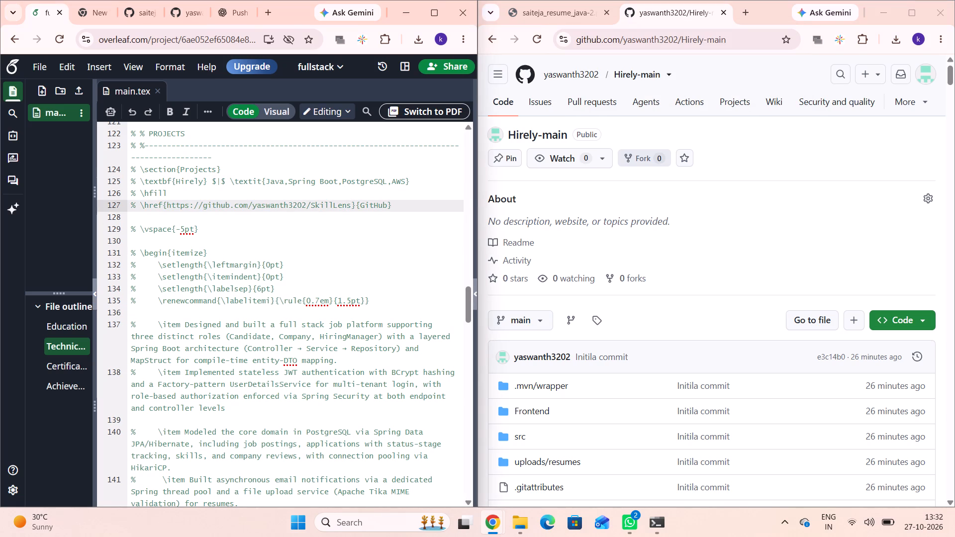
{"action": "left_click", "coordinate": [349, 207]}
{"action": "left_click_drag", "start_coordinate": [352, 206], "coordinate": [339, 205]}
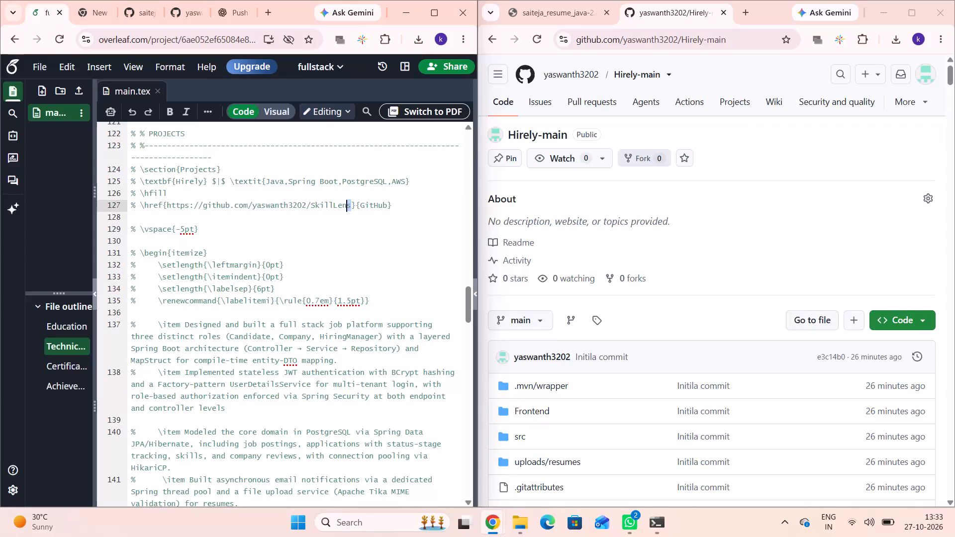
{"action": "left_click_drag", "start_coordinate": [339, 205], "coordinate": [166, 200]}
{"action": "key", "text": "ctrl+v"}
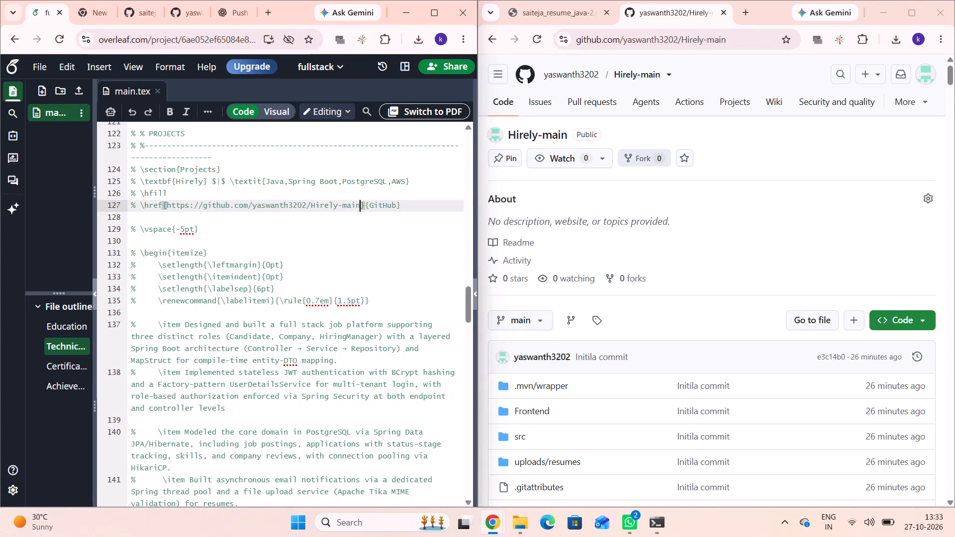
Uncomment the whole Hirely block in main.tex, from its \textbf heading through \end{itemize}.
{"action": "scroll", "coordinate": [166, 200], "scroll_direction": "up", "scroll_amount": 1}
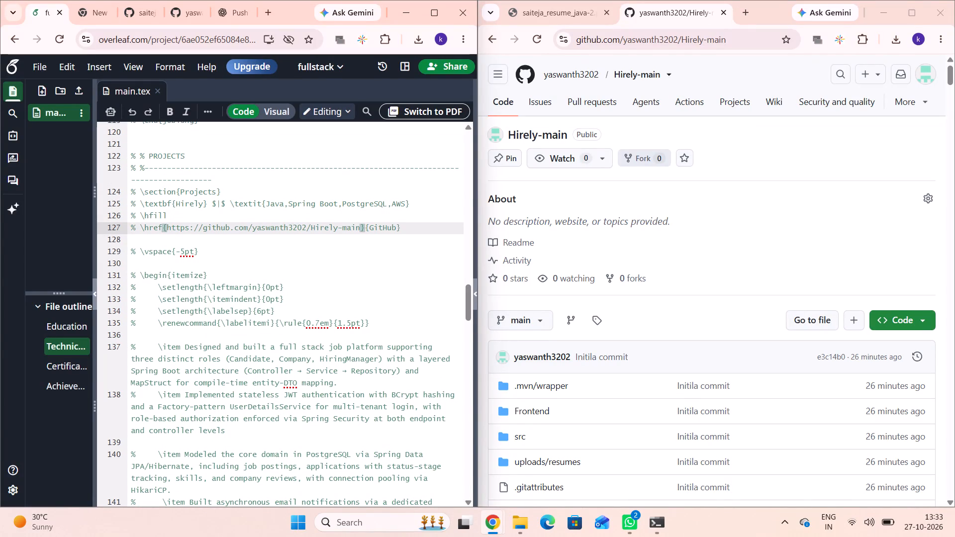
{"action": "left_click", "coordinate": [130, 187]}
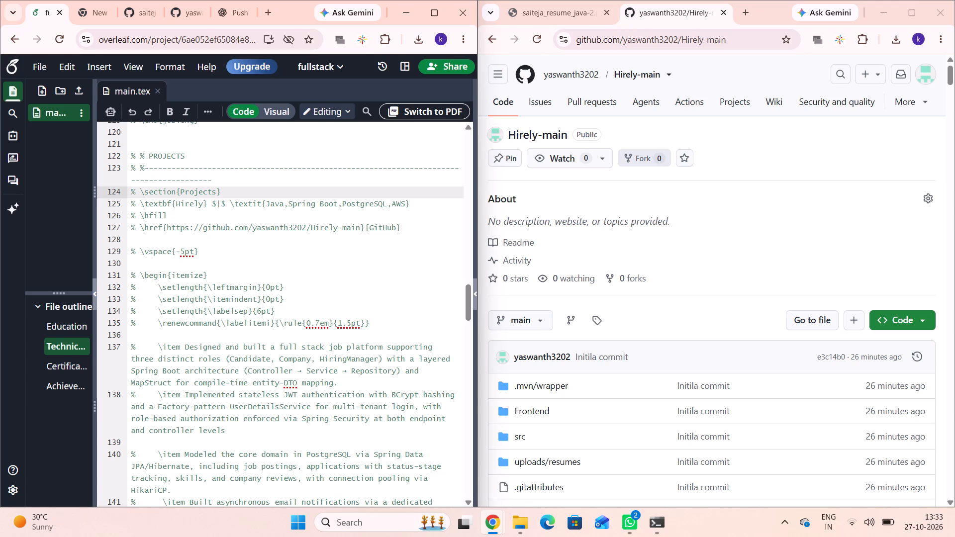
{"action": "left_click_drag", "start_coordinate": [130, 204], "coordinate": [271, 431]}
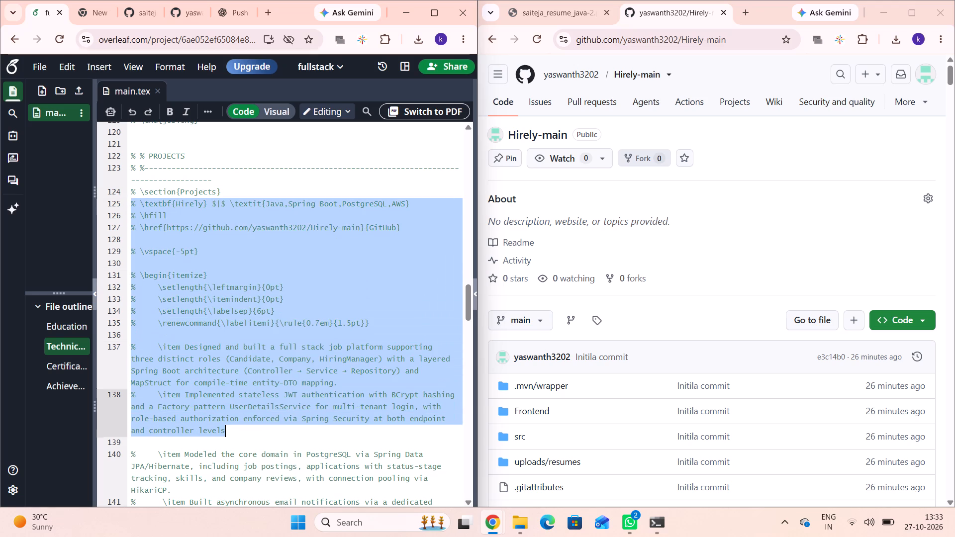
{"action": "left_click_drag", "start_coordinate": [271, 431], "coordinate": [268, 503]}
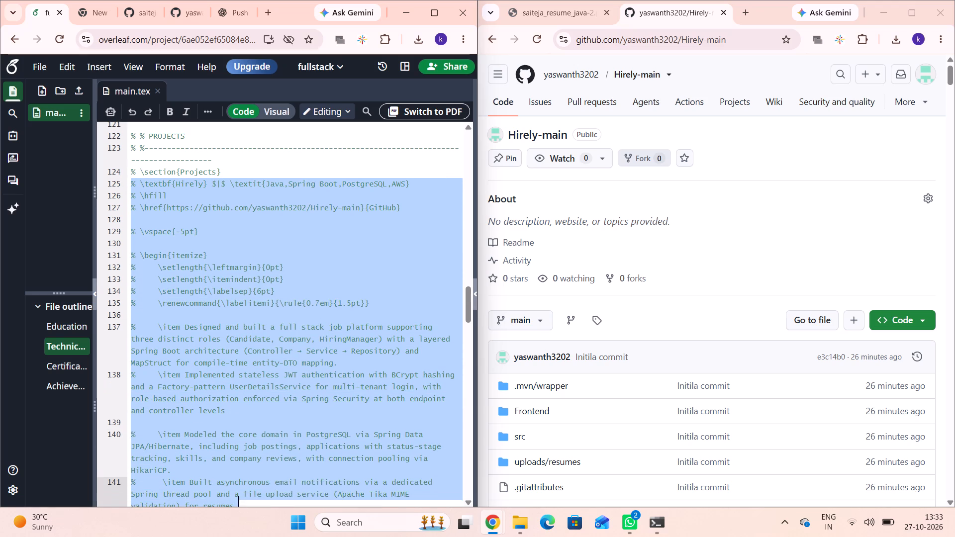
{"action": "left_click_drag", "start_coordinate": [268, 503], "coordinate": [247, 426]}
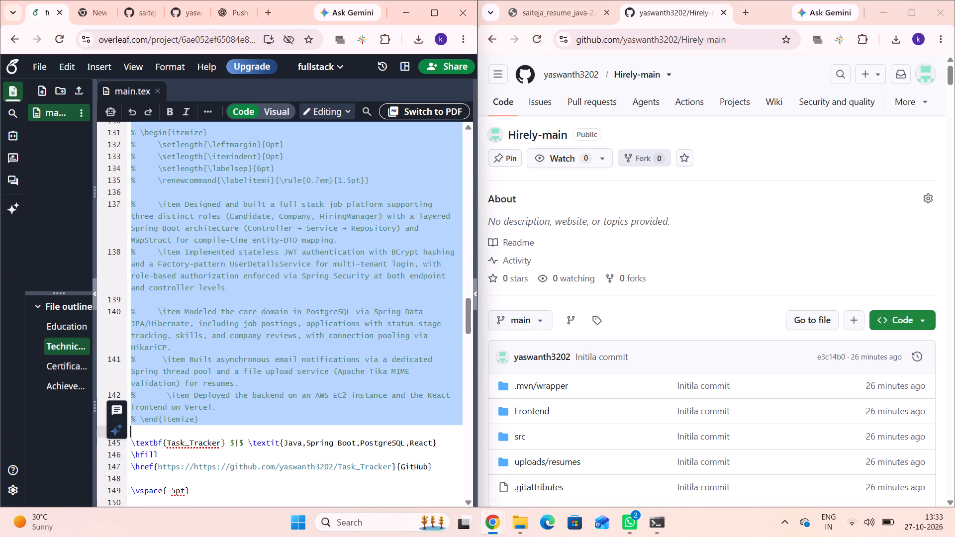
{"action": "key", "text": "ctrl+slash"}
{"action": "left_click", "coordinate": [305, 344]}
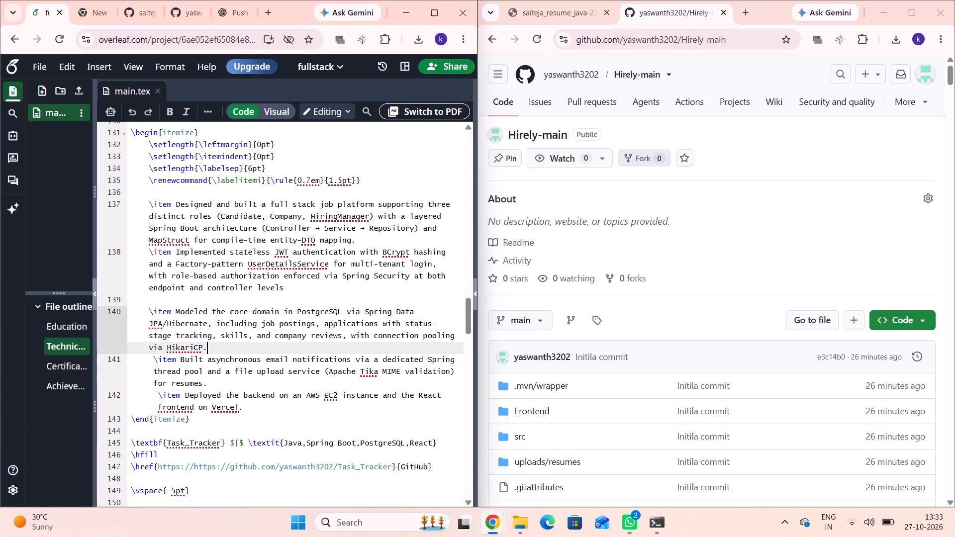
Uncomment the PROJECTS comment header and \section{Projects} line above the Hirely entry, and save to recompile the résumé.
{"action": "scroll", "coordinate": [305, 344], "scroll_direction": "up", "scroll_amount": 4}
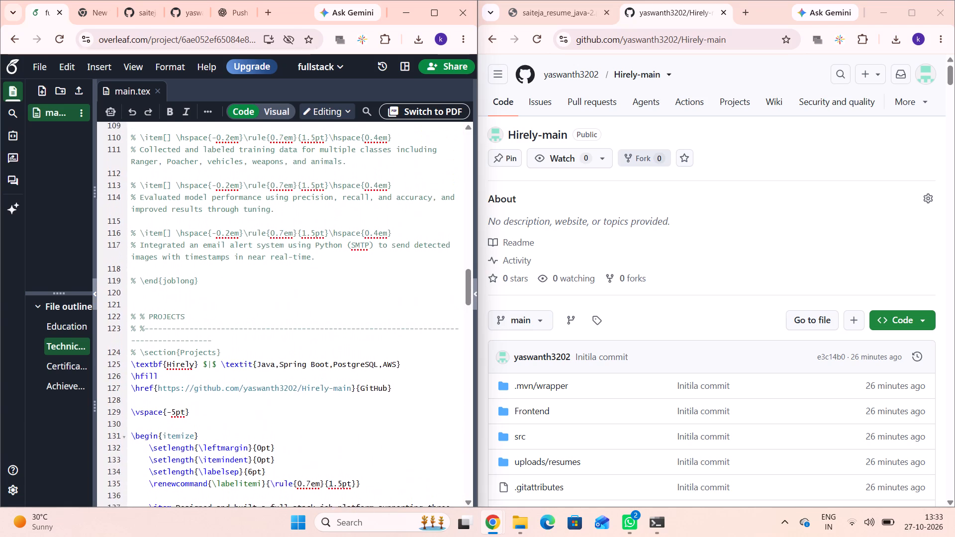
{"action": "scroll", "coordinate": [305, 344], "scroll_direction": "up", "scroll_amount": 2}
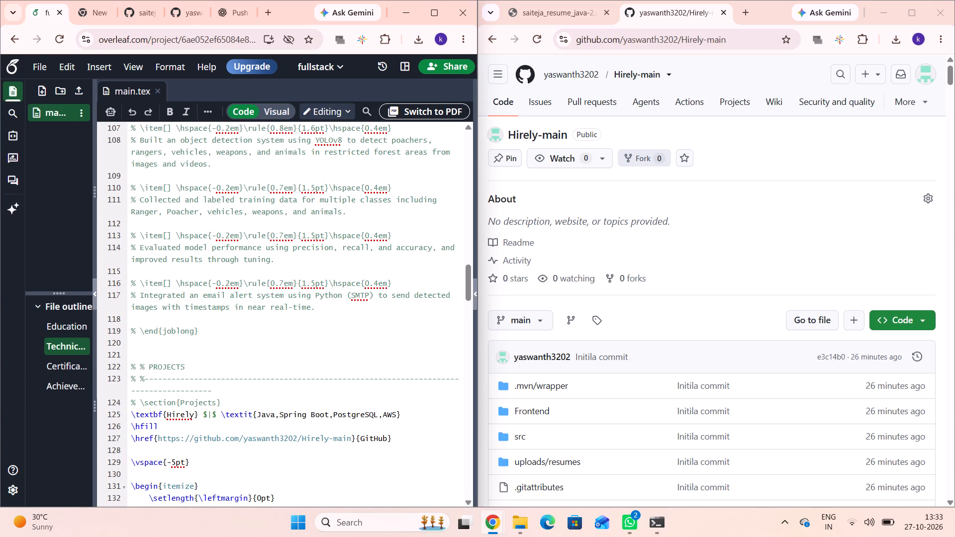
{"action": "left_click_drag", "start_coordinate": [232, 406], "coordinate": [131, 359]}
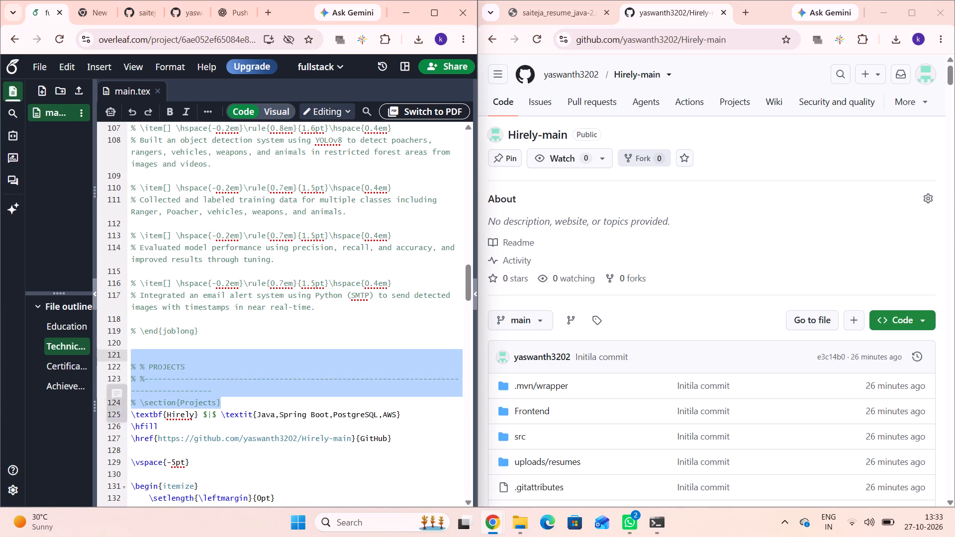
{"action": "key", "text": "ctrl+slash"}
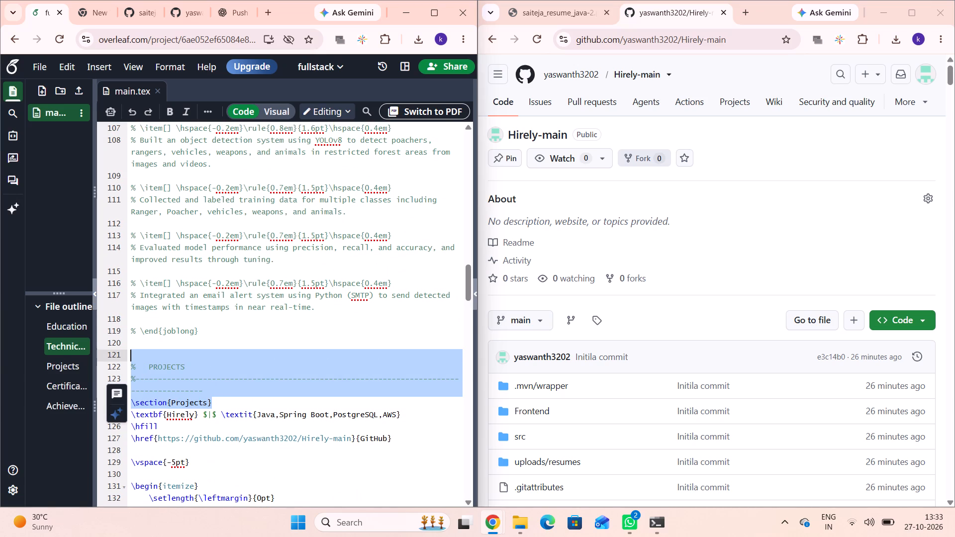
{"action": "left_click", "coordinate": [272, 336]}
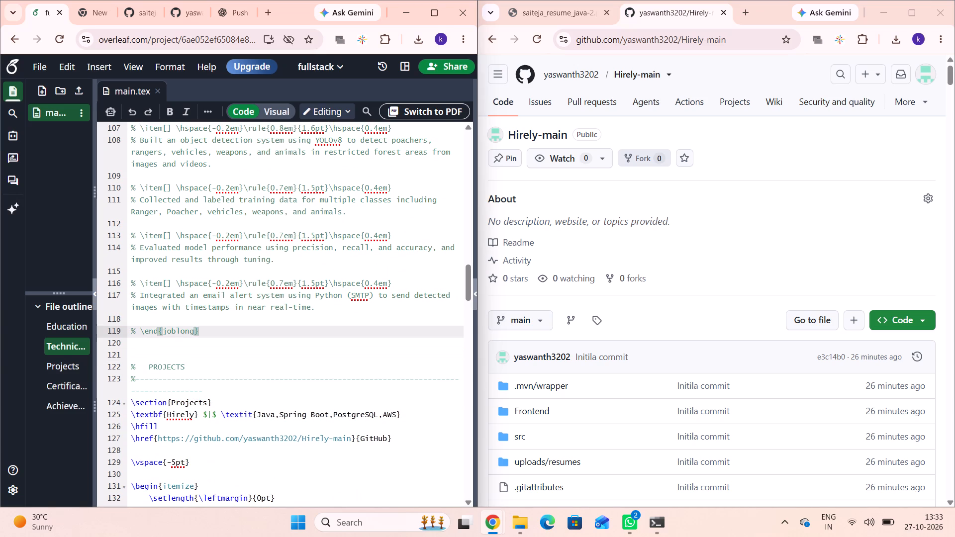
{"action": "key", "text": "ctrl+s"}
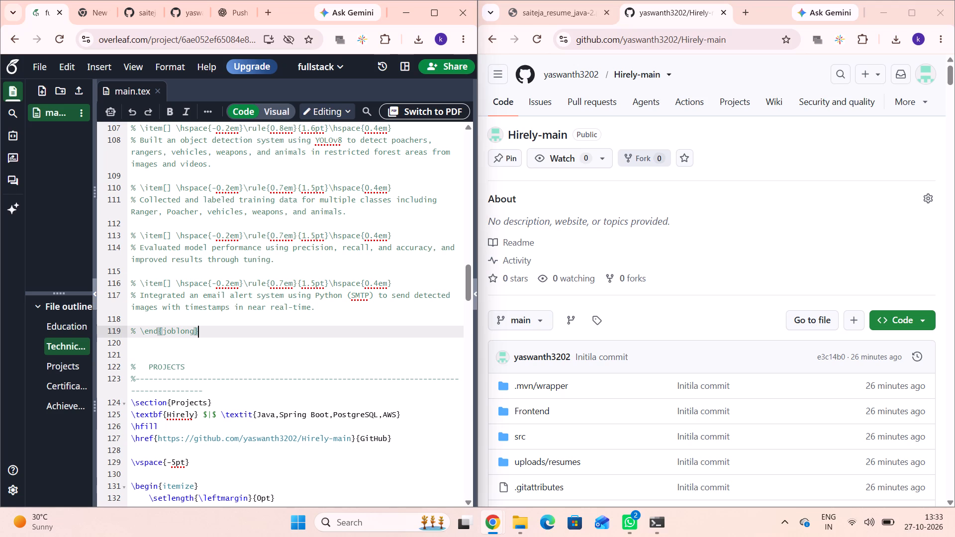
Enlarge the Overleaf window to full screen and show the compiled PDF in a widened pane beside the code.
{"action": "left_click", "coordinate": [884, 11]}
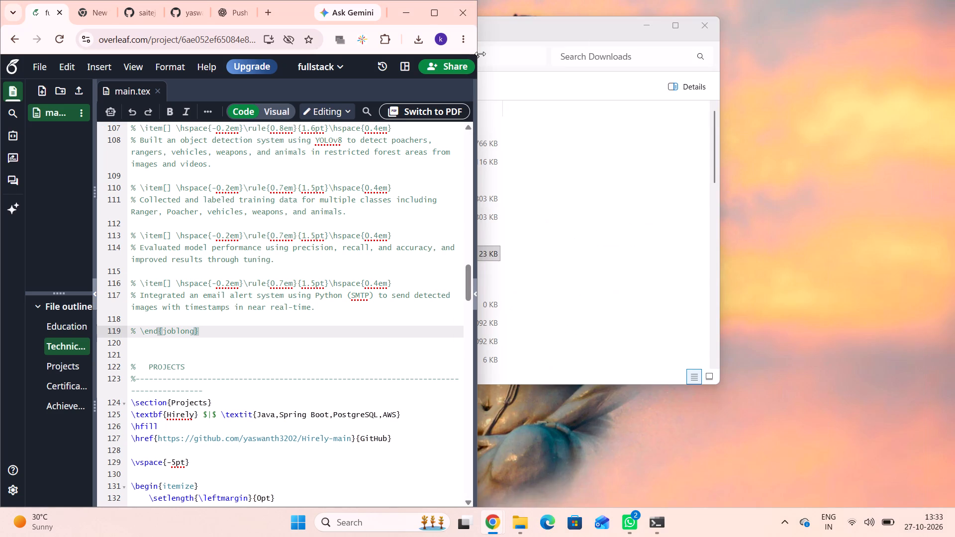
{"action": "left_click", "coordinate": [440, 21]}
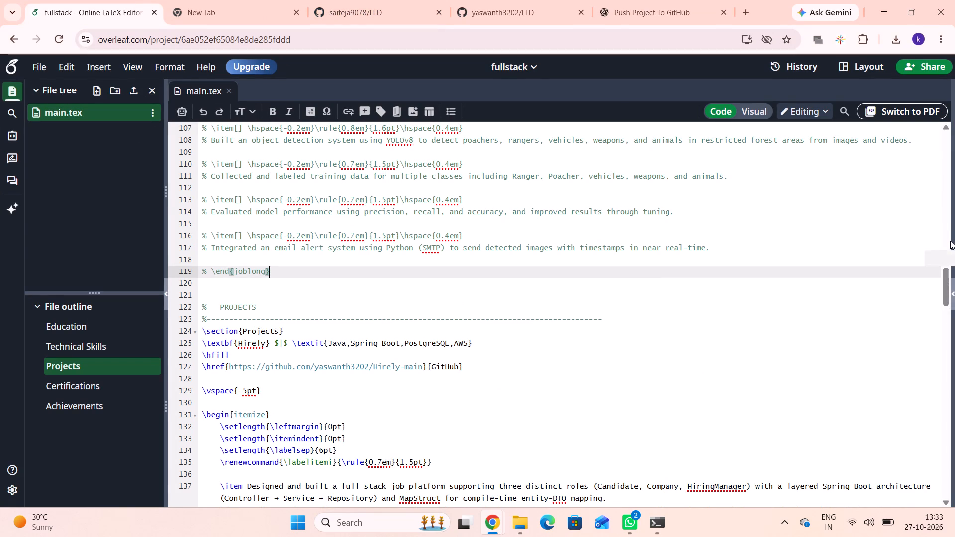
{"action": "left_click", "coordinate": [952, 289]}
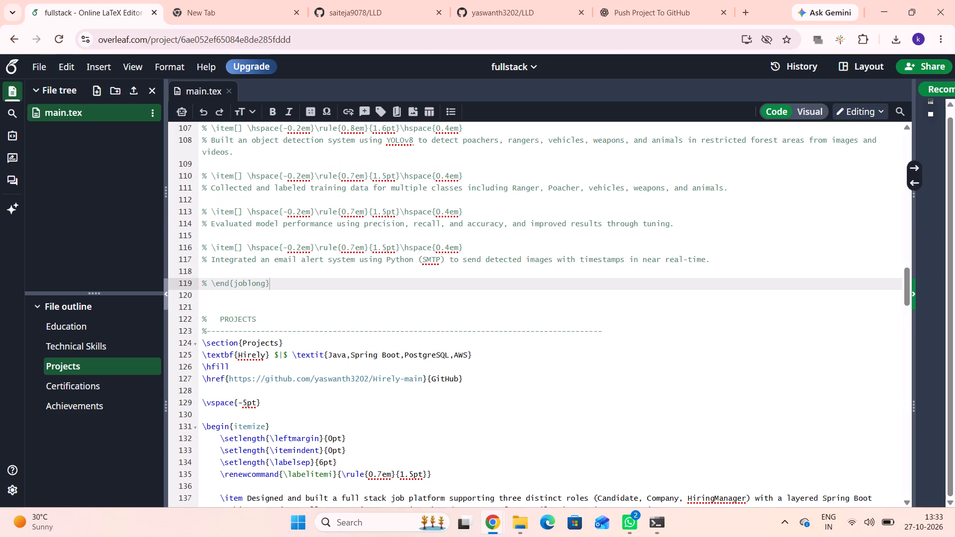
{"action": "left_click_drag", "start_coordinate": [913, 210], "coordinate": [865, 219]}
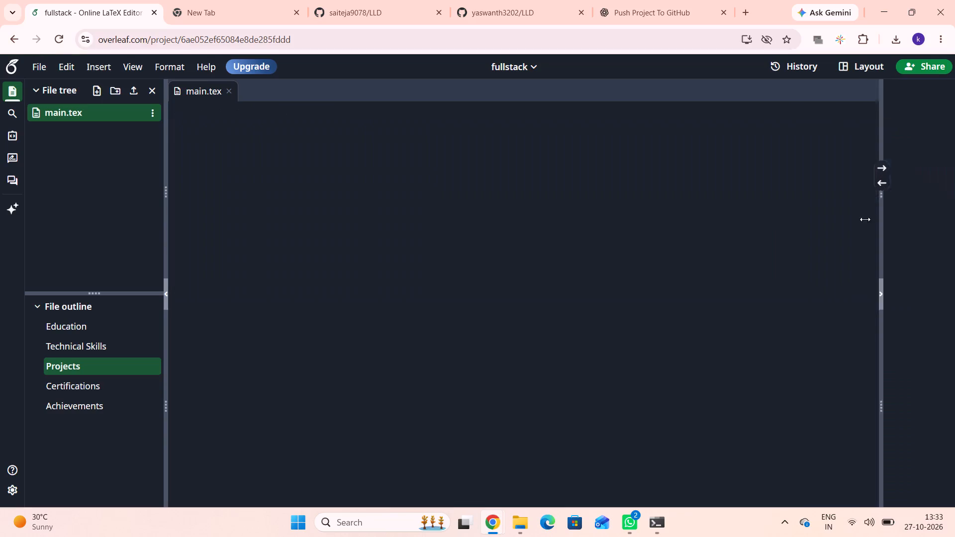
{"action": "left_click_drag", "start_coordinate": [865, 219], "coordinate": [661, 247]}
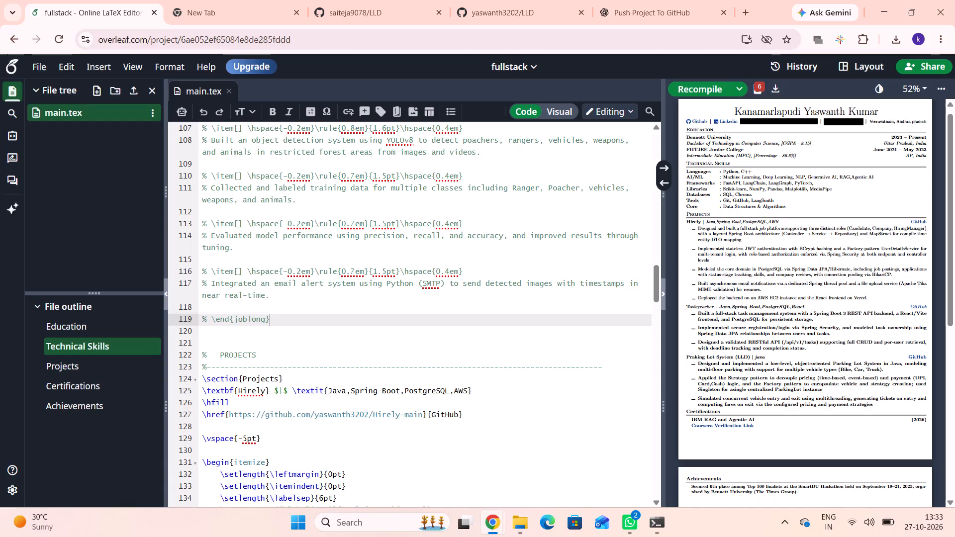
Examine the compiled résumé's technical skills, project entries, certifications and achievements across both pages.
{"action": "scroll", "coordinate": [771, 274], "scroll_direction": "down", "scroll_amount": 1}
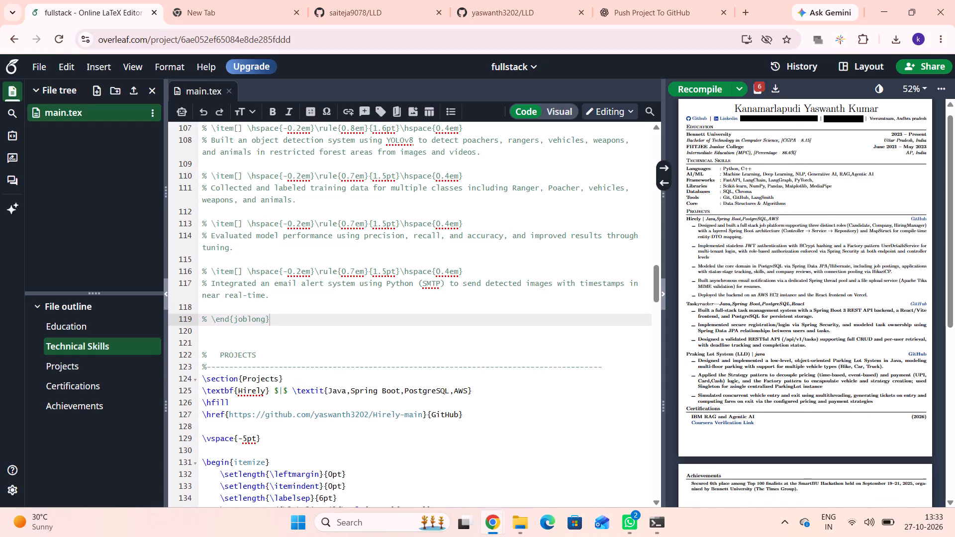
{"action": "scroll", "coordinate": [771, 274], "scroll_direction": "down", "scroll_amount": 2}
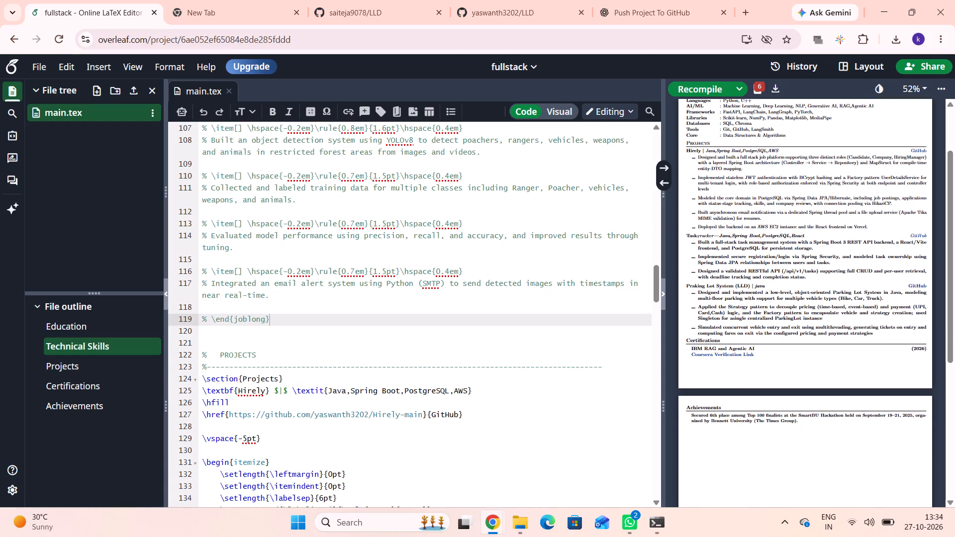
{"action": "scroll", "coordinate": [771, 274], "scroll_direction": "down", "scroll_amount": 2}
{"action": "scroll", "coordinate": [771, 274], "scroll_direction": "up", "scroll_amount": 1}
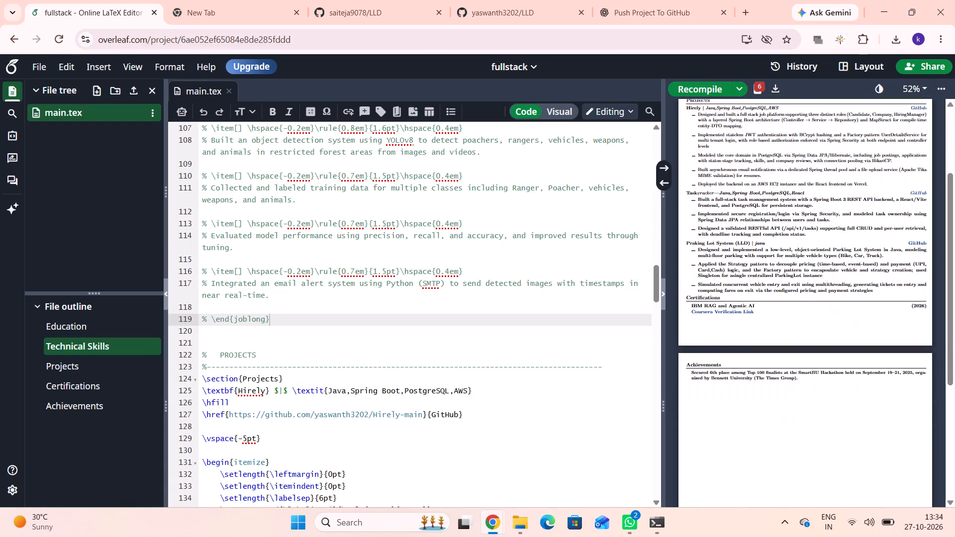
{"action": "scroll", "coordinate": [771, 274], "scroll_direction": "up", "scroll_amount": 2}
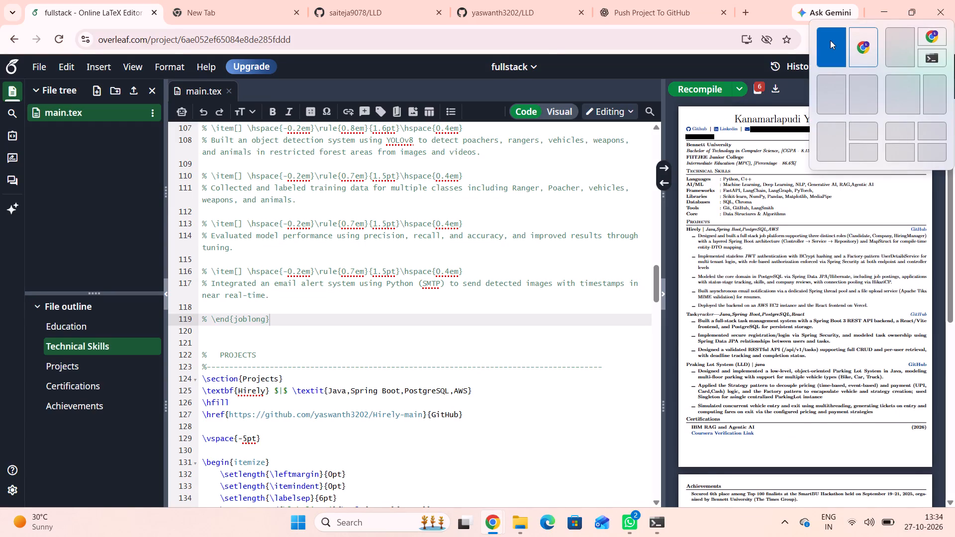
Arrange the Overleaf editor side by side with the Java résumé PDF.
{"action": "left_click", "coordinate": [830, 40]}
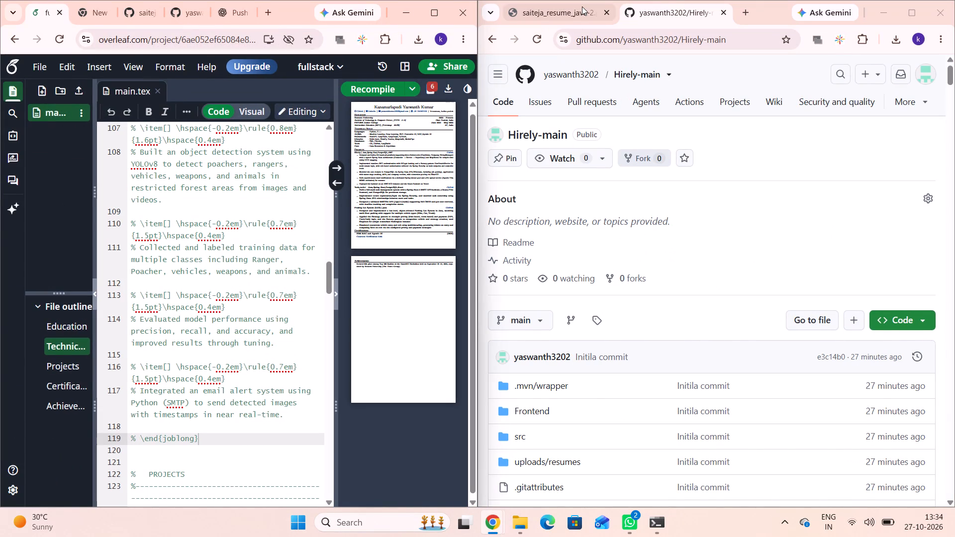
{"action": "left_click", "coordinate": [582, 6]}
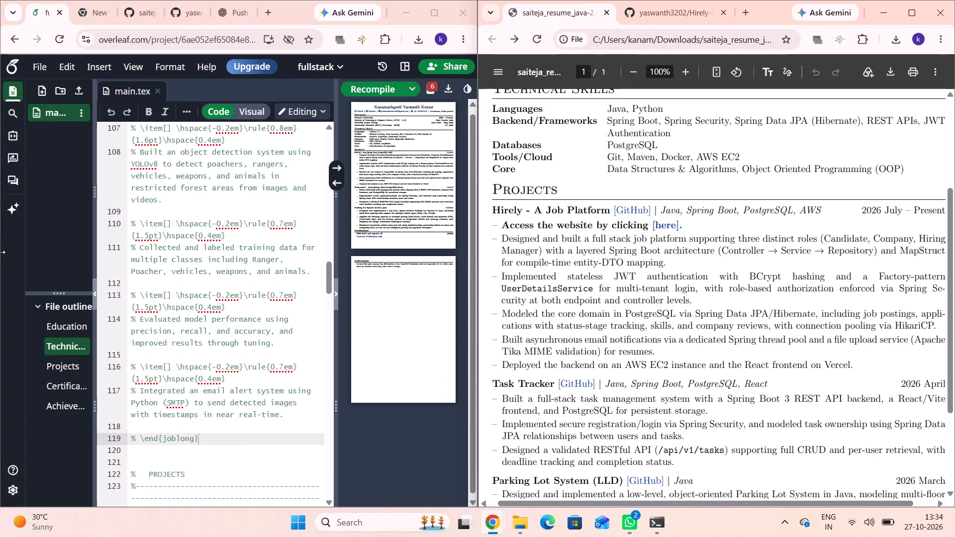
Add Java to the Languages row of the Technical Skills section, after Python and C++.
{"action": "left_click", "coordinate": [56, 343]}
{"action": "scroll", "coordinate": [165, 290], "scroll_direction": "down", "scroll_amount": 1}
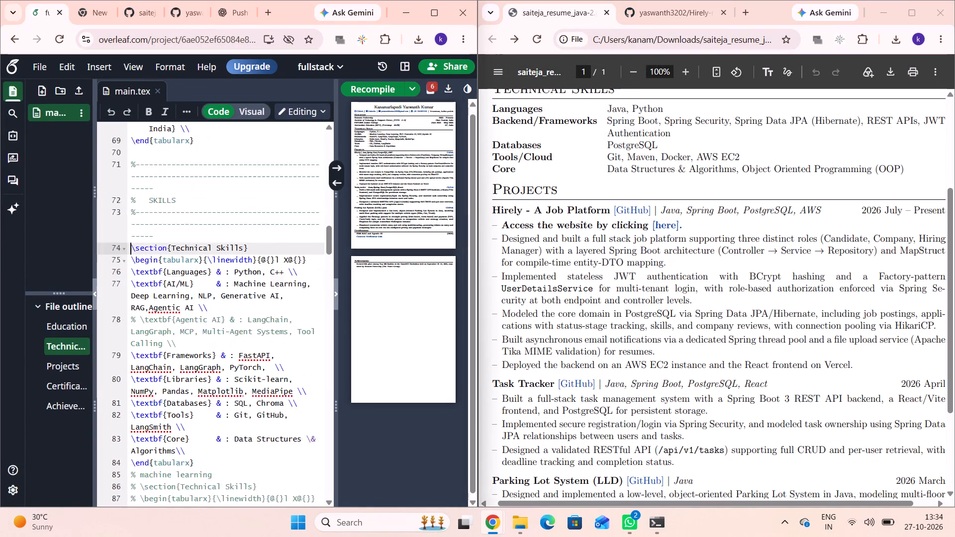
{"action": "scroll", "coordinate": [165, 290], "scroll_direction": "down", "scroll_amount": 1}
{"action": "scroll", "coordinate": [562, 264], "scroll_direction": "up", "scroll_amount": 2}
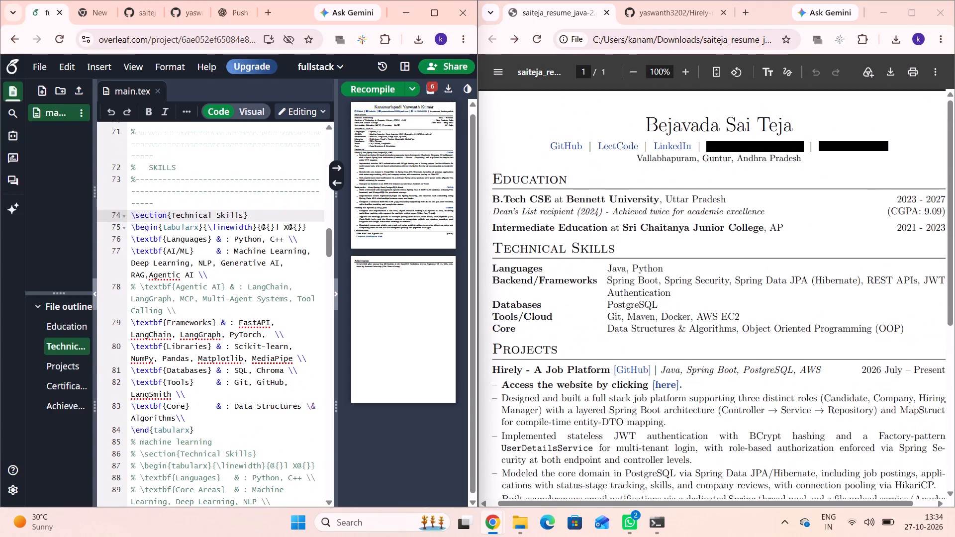
{"action": "scroll", "coordinate": [562, 264], "scroll_direction": "up", "scroll_amount": 2}
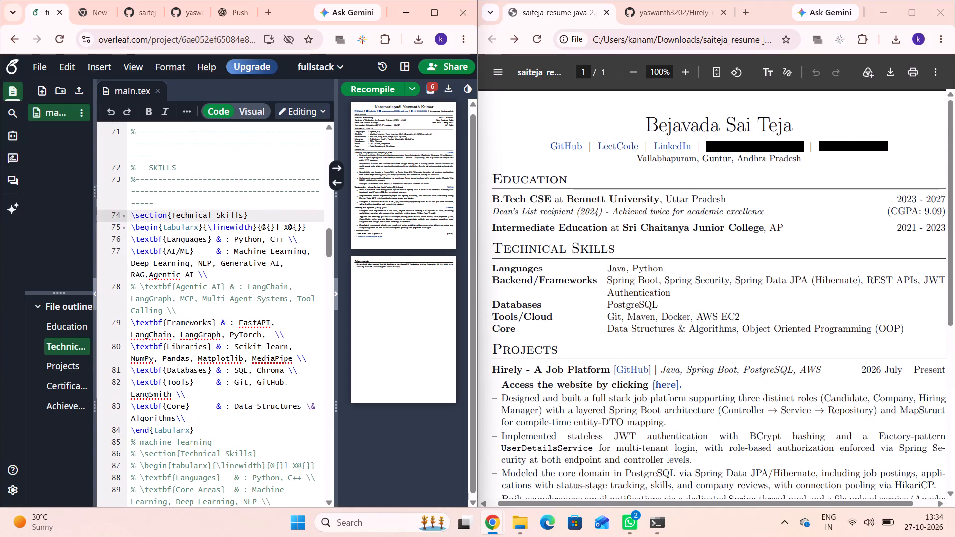
{"action": "left_click", "coordinate": [285, 239]}
{"action": "key", "text": "comma"}
{"action": "key", "text": "shift+j"}
{"action": "type", "text": "ava"}
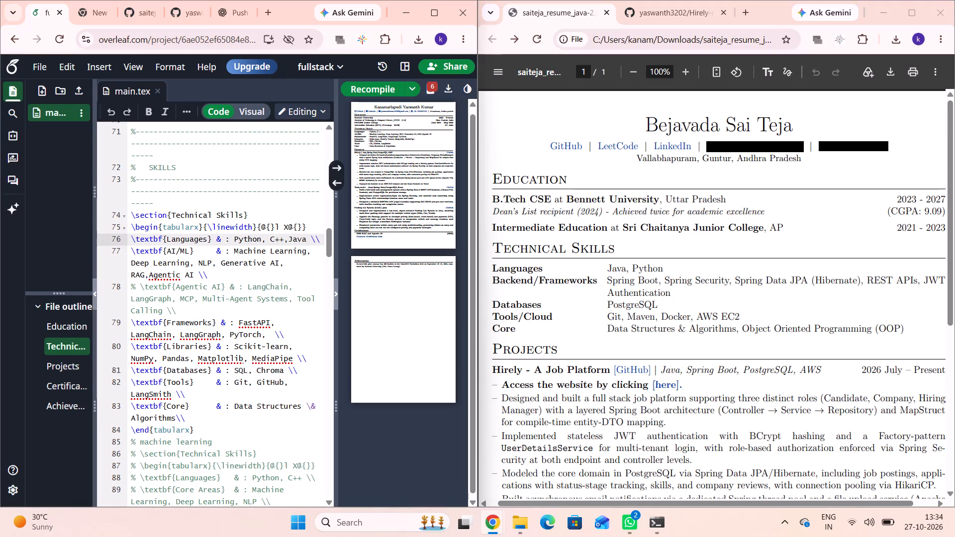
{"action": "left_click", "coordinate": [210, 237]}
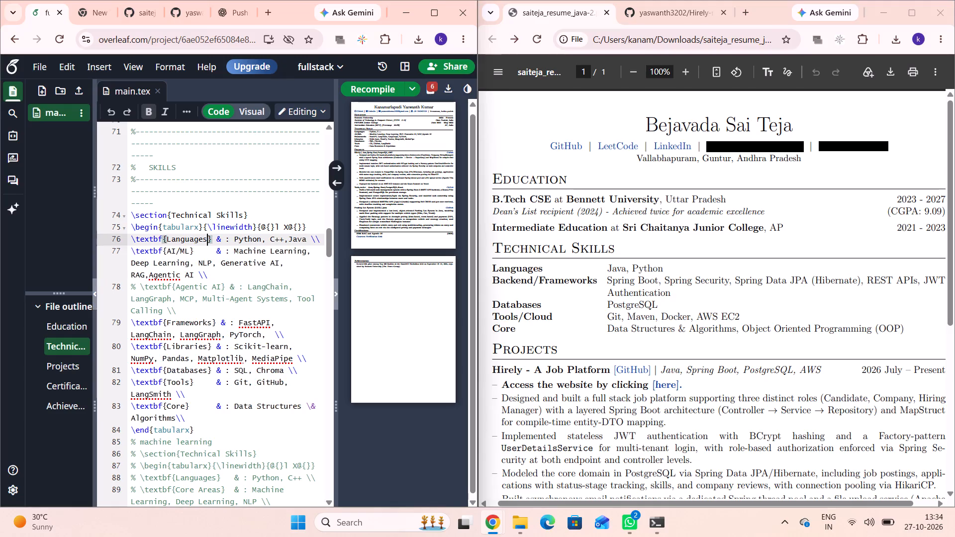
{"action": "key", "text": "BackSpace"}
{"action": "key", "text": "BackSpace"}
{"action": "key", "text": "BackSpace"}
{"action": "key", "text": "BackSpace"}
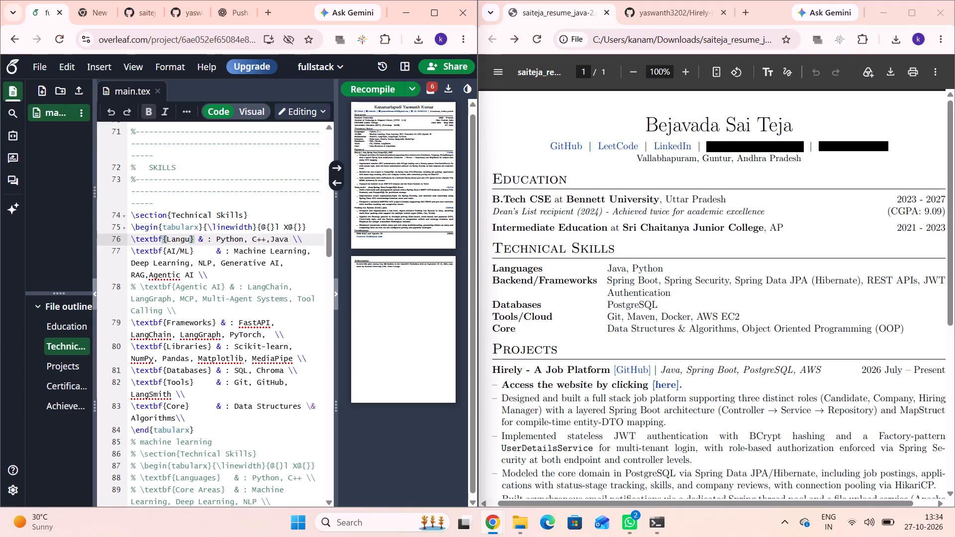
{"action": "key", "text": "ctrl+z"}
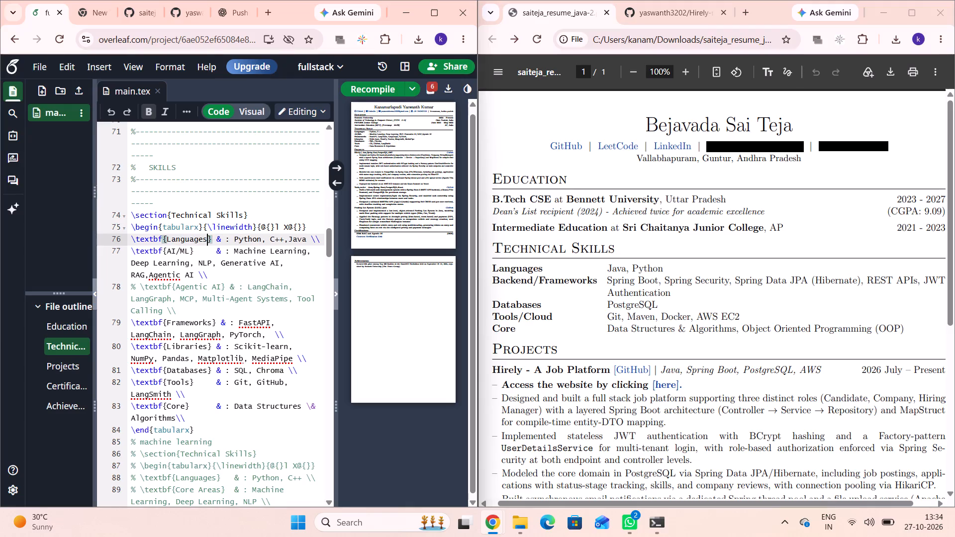
Rename the AI/ML row label in Technical Skills as Backend/Frameworks.
{"action": "left_click", "coordinate": [188, 250]}
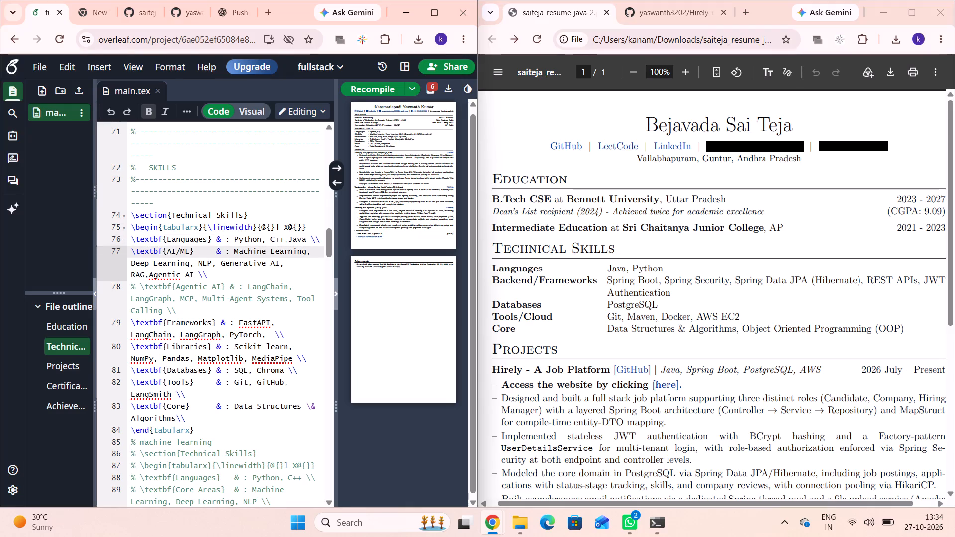
{"action": "key", "text": "Right"}
{"action": "key", "text": "BackSpace"}
{"action": "key", "text": "BackSpace"}
{"action": "key", "text": "BackSpace"}
{"action": "key", "text": "BackSpace"}
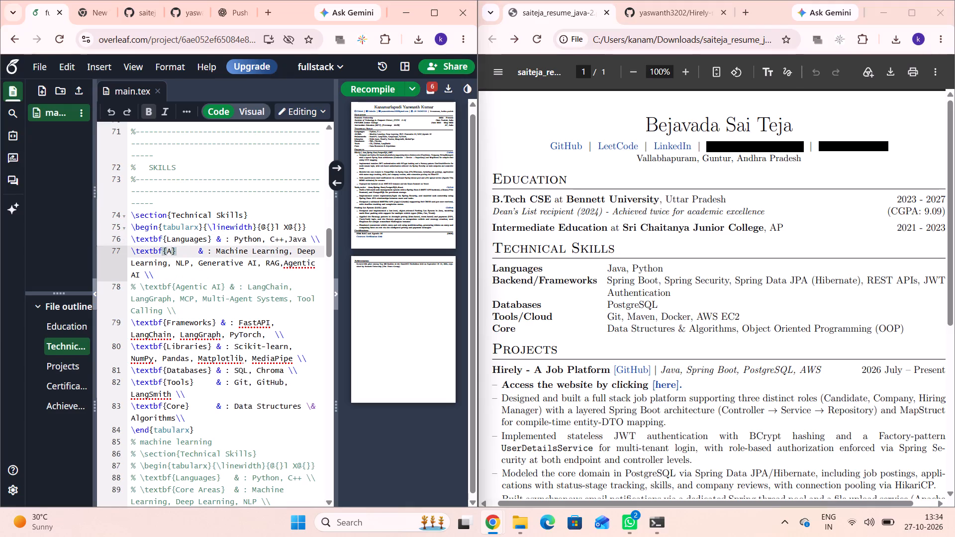
{"action": "key", "text": "BackSpace"}
{"action": "type", "text": "Backend"}
{"action": "type", "text": "/Fram"}
{"action": "type", "text": "ework"}
{"action": "key", "text": "s"}
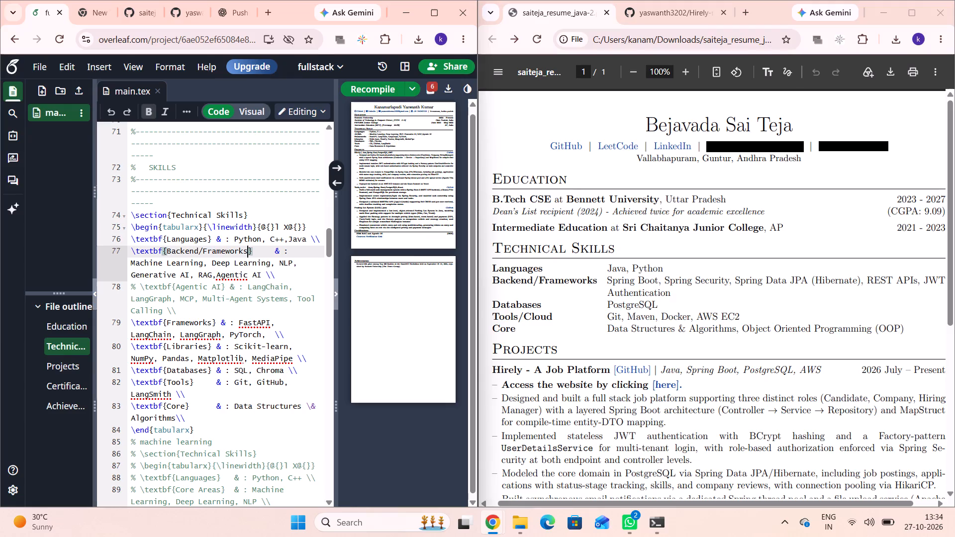
Replace the machine-learning entries of the Backend/Frameworks row with Spring Boot, Spring Security and Spring Data JPA.
{"action": "left_click_drag", "start_coordinate": [259, 277], "coordinate": [133, 265]}
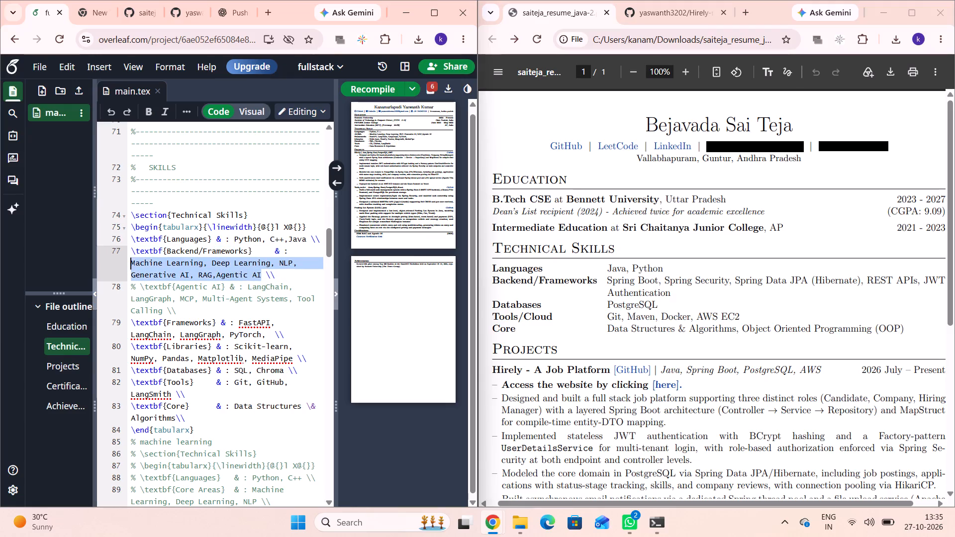
{"action": "left_click_drag", "start_coordinate": [133, 265], "coordinate": [128, 265]}
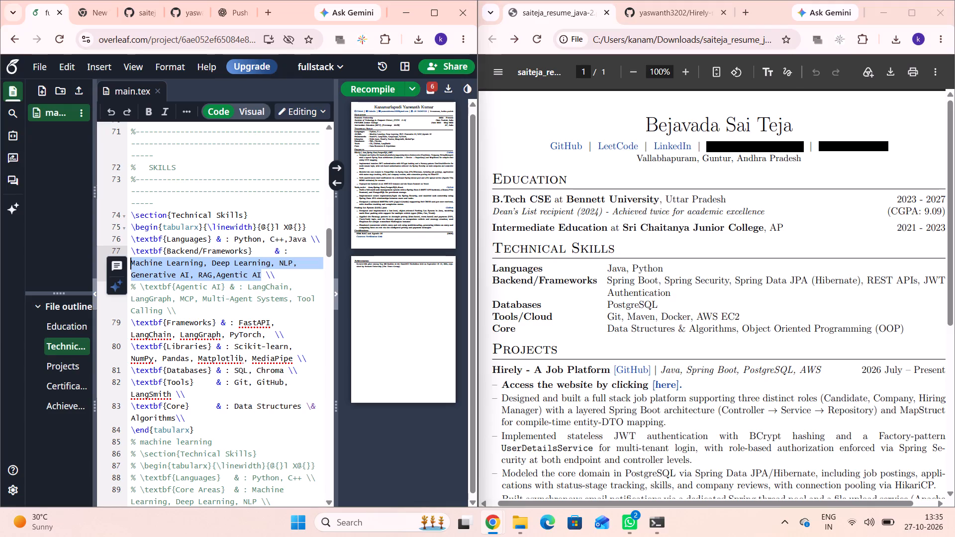
{"action": "key", "text": "BackSpace"}
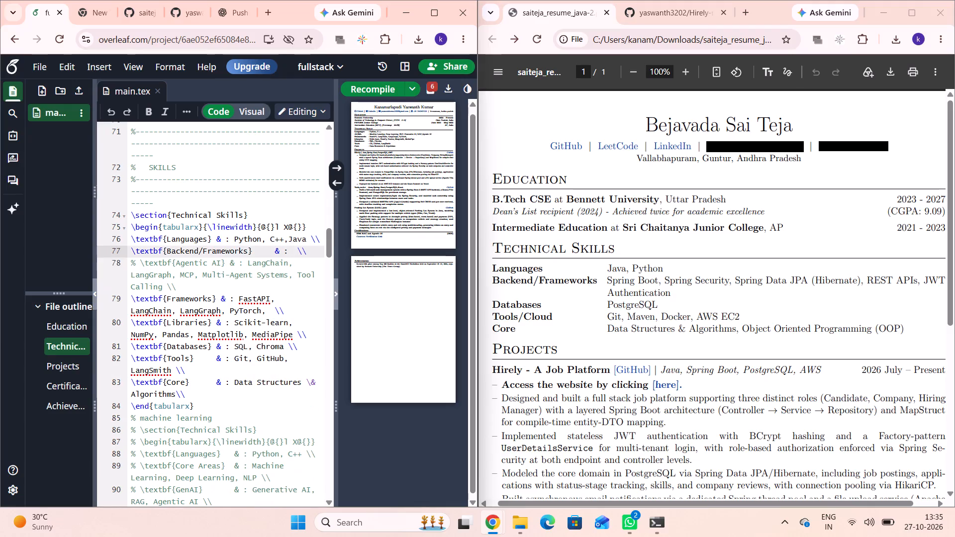
{"action": "type", "text": "Spring"}
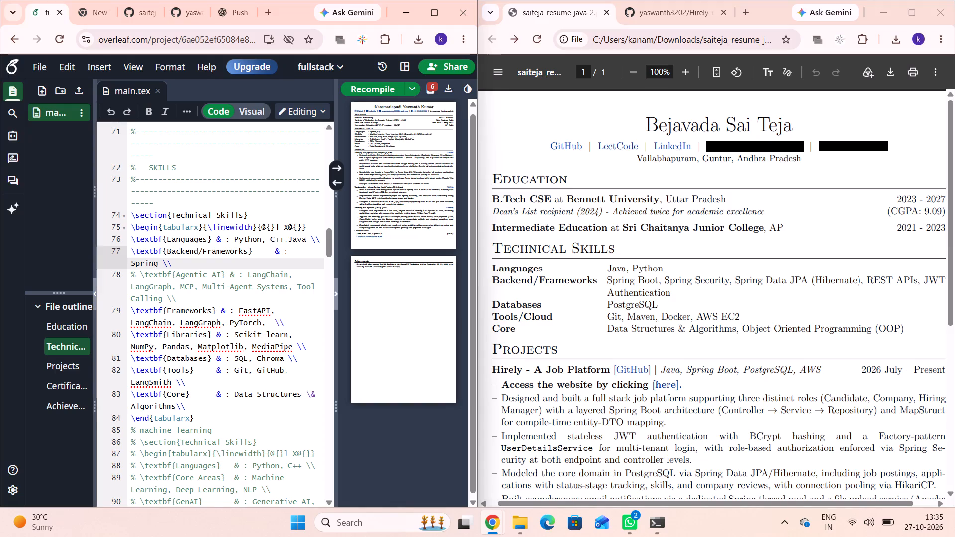
{"action": "key", "text": "space"}
{"action": "type", "text": "B"}
{"action": "type", "text": "oot"}
{"action": "type", "text": ",Spring Securit"}
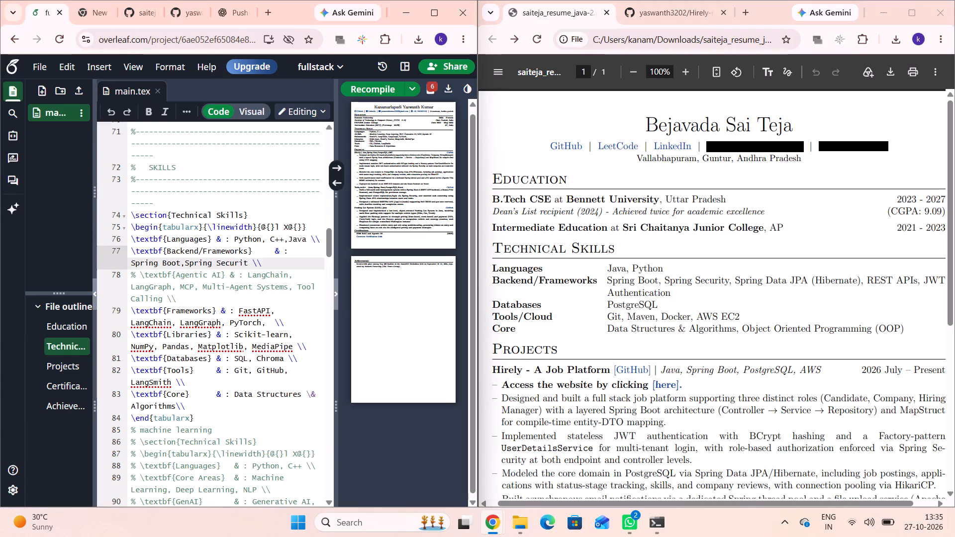
{"action": "key", "text": "y"}
{"action": "type", "text": ",S"}
{"action": "type", "text": "pring"}
{"action": "key", "text": "space"}
{"action": "type", "text": "Data"}
{"action": "key", "text": "space"}
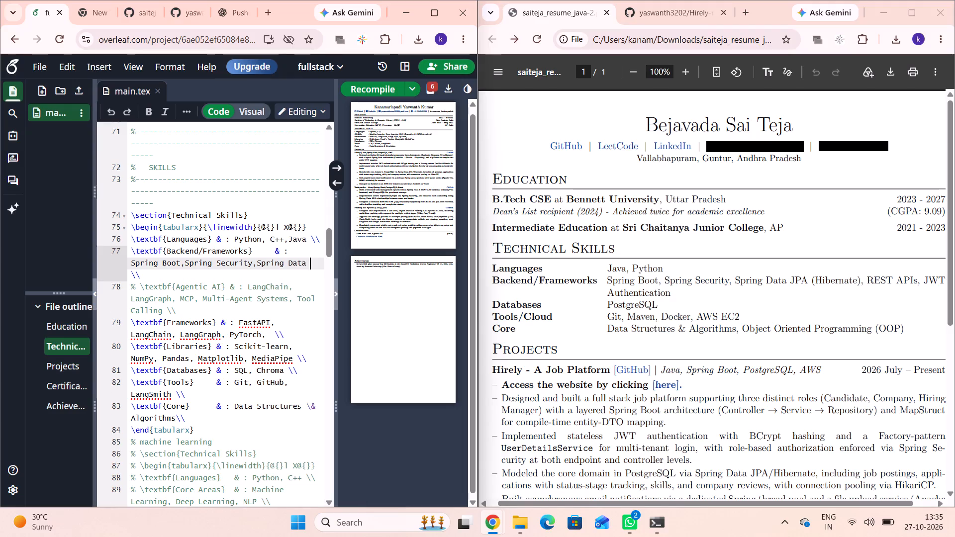
{"action": "key", "text": "shift+l"}
{"action": "key", "text": "BackSpace"}
{"action": "type", "text": "JP"}
{"action": "key", "text": "shift+a"}
Extend the Backend/Frameworks row with (Hibernate) after JPA, followed by REST APIs and JWT Authentication.
{"action": "key", "text": "shift+parenleft"}
{"action": "type", "text": "hi"}
{"action": "key", "text": "BackSpace"}
{"action": "key", "text": "BackSpace"}
{"action": "type", "text": "Hiber"}
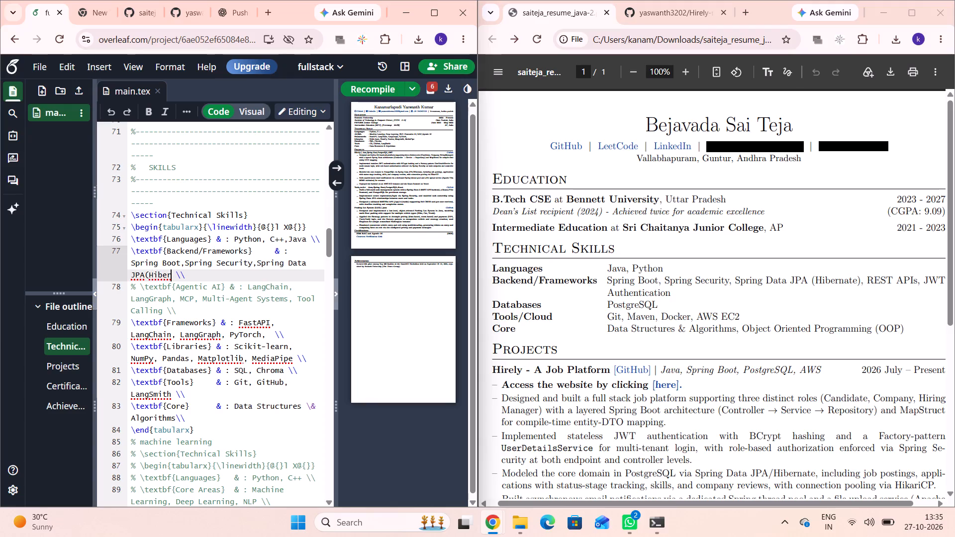
{"action": "type", "text": "nate"}
{"action": "type", "text": "),"}
{"action": "type", "text": "Res"}
{"action": "key", "text": "BackSpace"}
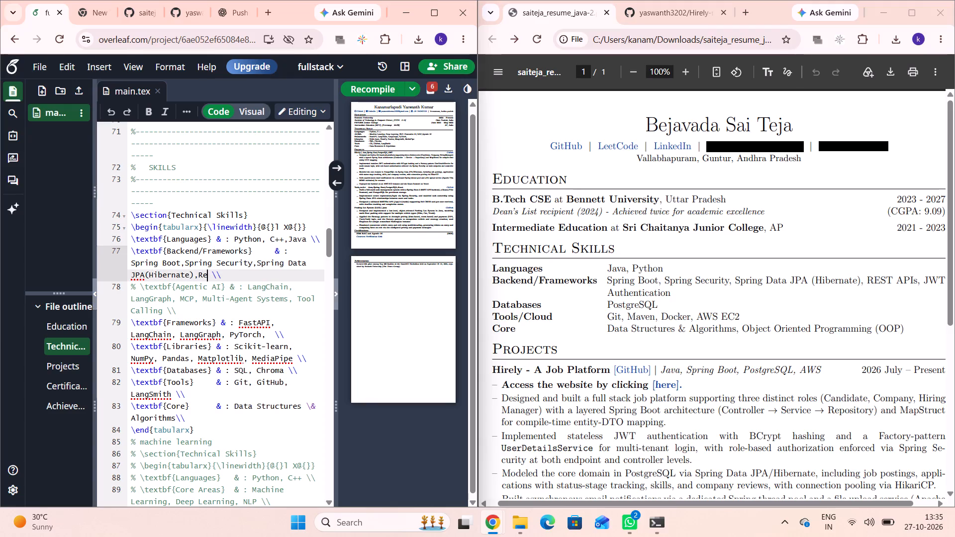
{"action": "key", "text": "BackSpace"}
{"action": "type", "text": "EST API"}
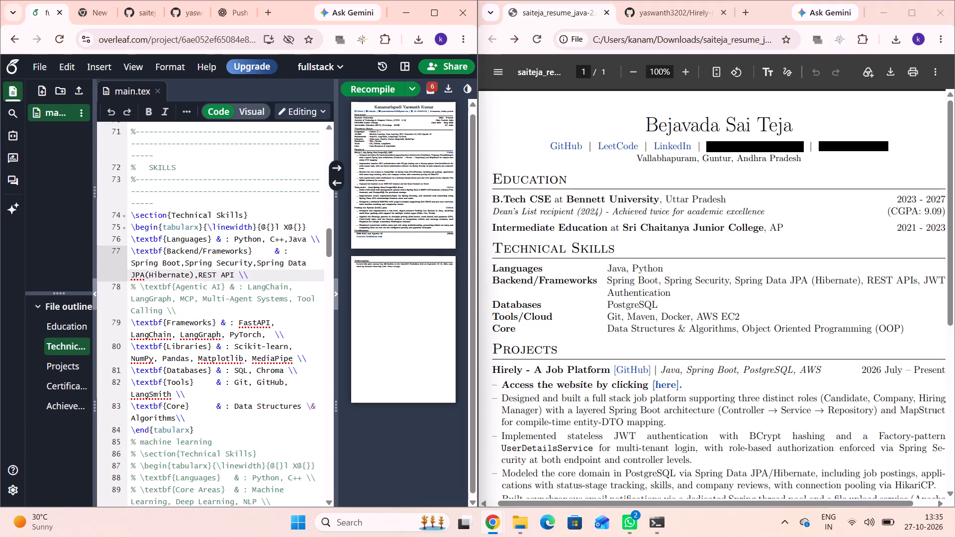
{"action": "type", "text": "s,"}
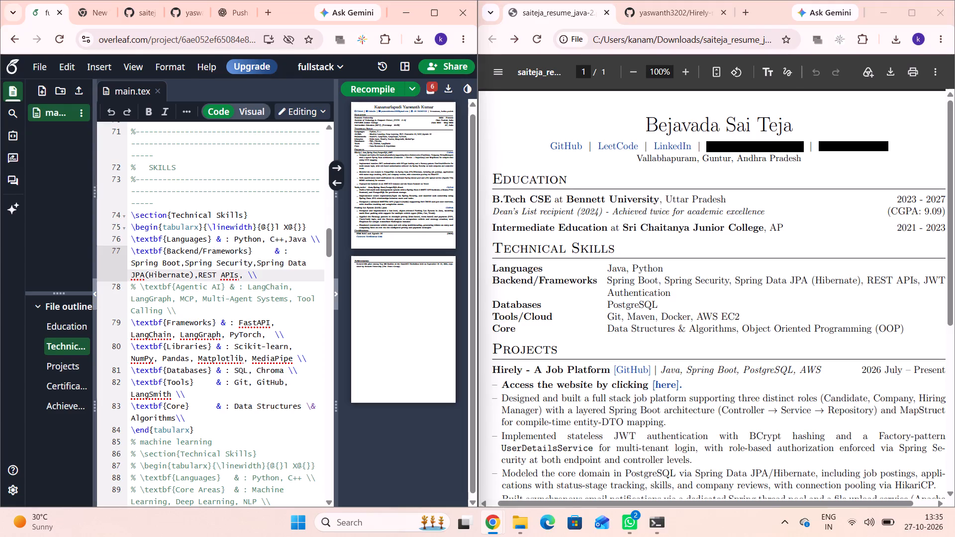
{"action": "type", "text": "JWY"}
{"action": "key", "text": "BackSpace"}
{"action": "key", "text": "shift+t"}
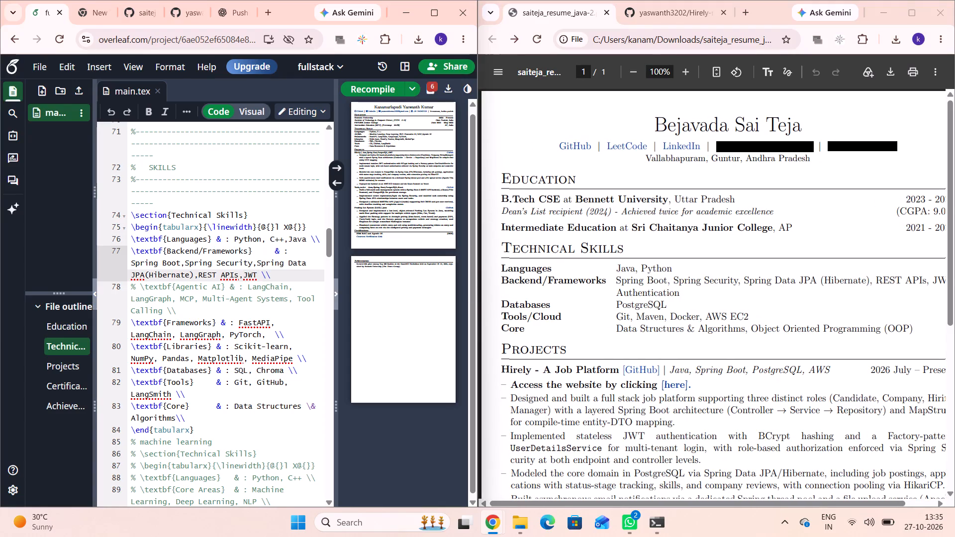
{"action": "key", "text": "space"}
{"action": "type", "text": "Auth"}
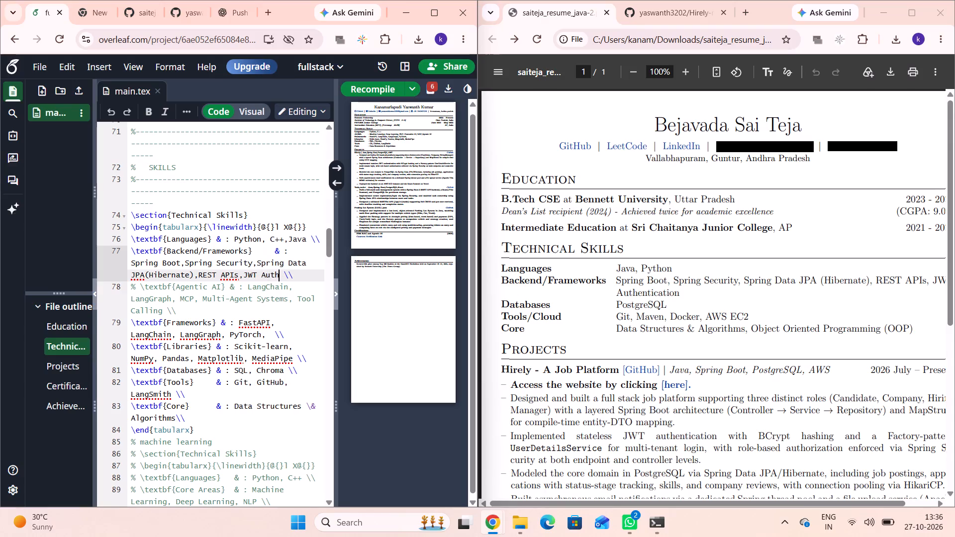
{"action": "type", "text": "enticaltion"}
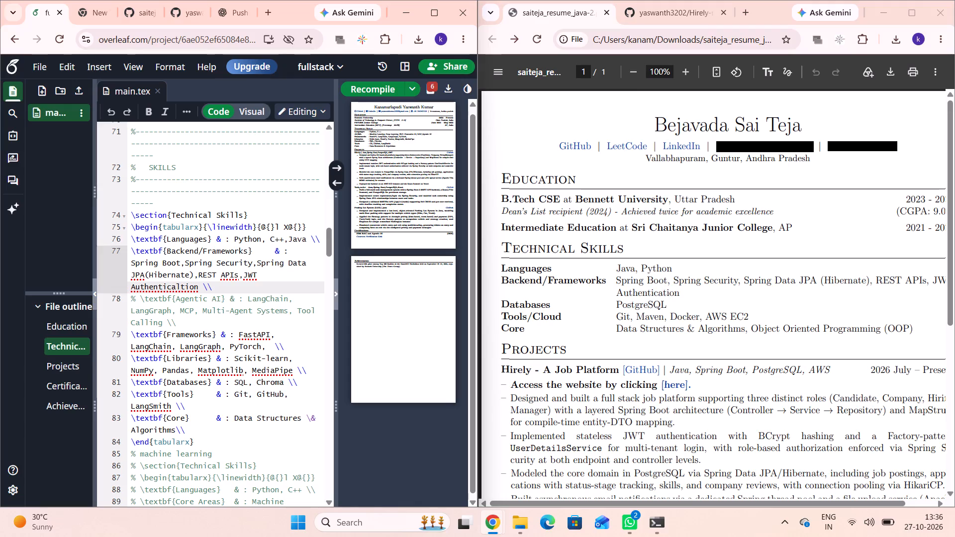
Rename the Frameworks row label above Libraries as Databases.
{"action": "left_click", "coordinate": [211, 335]}
{"action": "key", "text": "BackSpace"}
{"action": "key", "text": "BackSpace"}
{"action": "key", "text": "BackSpace"}
{"action": "key", "text": "BackSpace"}
{"action": "key", "text": "BackSpace"}
{"action": "key", "text": "BackSpace"}
{"action": "key", "text": "BackSpace"}
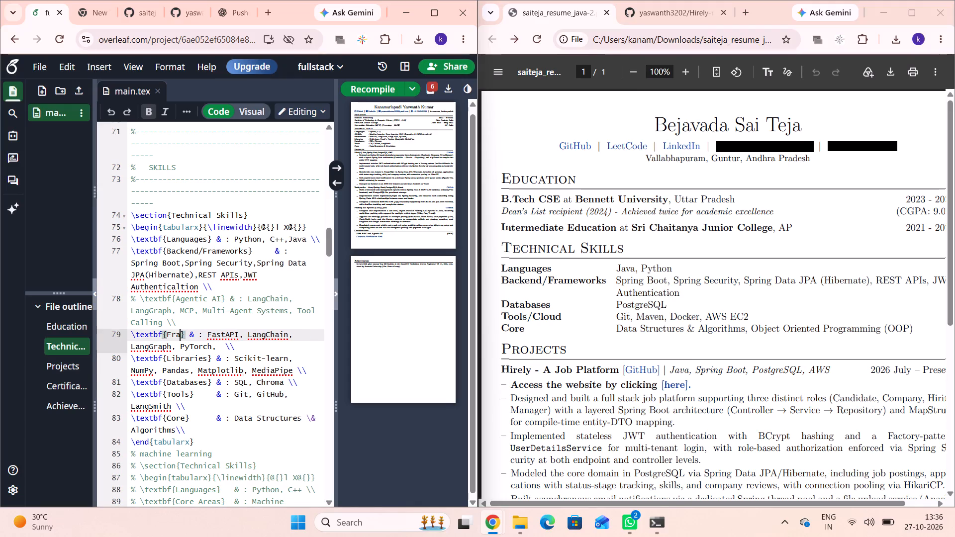
{"action": "key", "text": "BackSpace"}
{"action": "key", "text": "BackSpace"}
{"action": "key", "text": "BackSpace"}
{"action": "type", "text": "Daya"}
{"action": "key", "text": "BackSpace"}
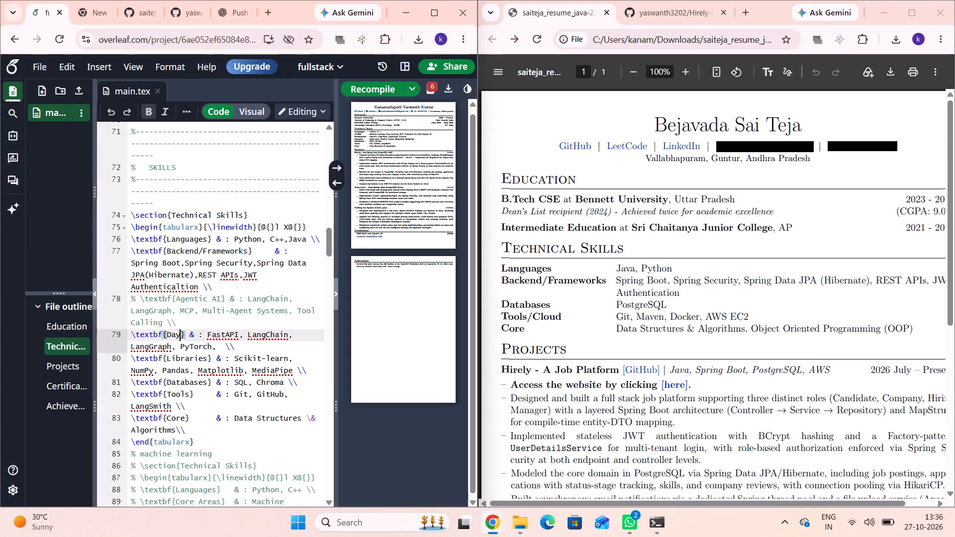
{"action": "key", "text": "BackSpace"}
{"action": "type", "text": "taba"}
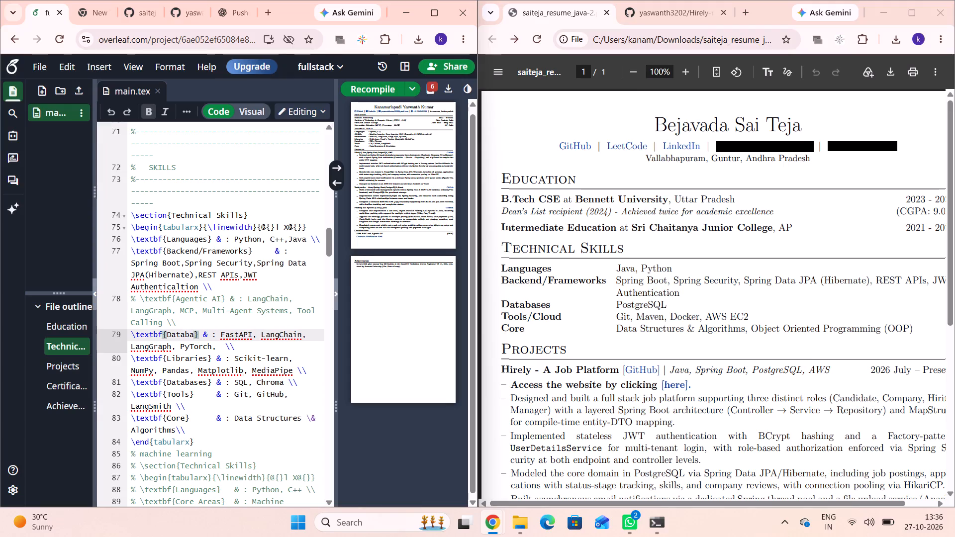
{"action": "key", "text": "s"}
{"action": "type", "text": "es"}
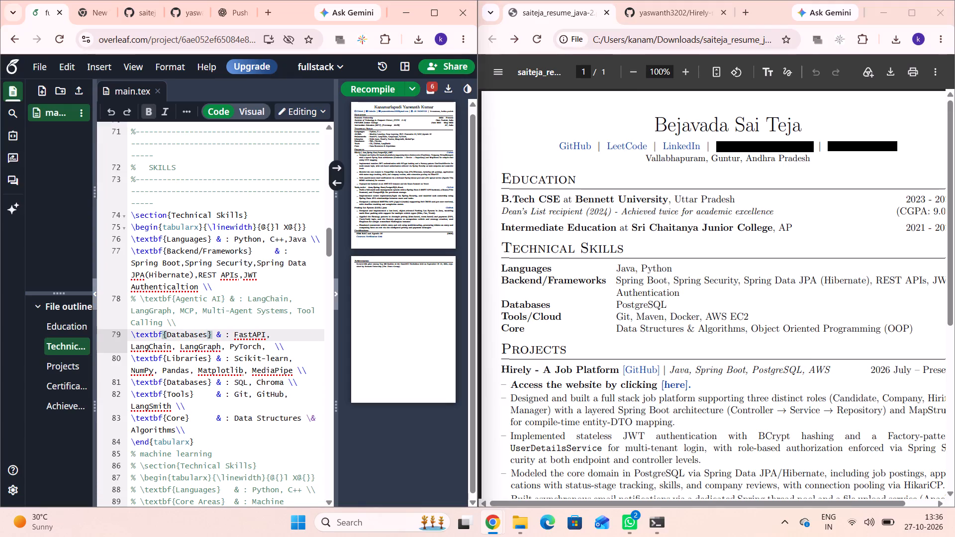
Replace the entries of the renamed Databases row in Technical Skills with PostgreSQL.
{"action": "left_click_drag", "start_coordinate": [232, 331], "coordinate": [269, 347]}
{"action": "key", "text": "BackSpace"}
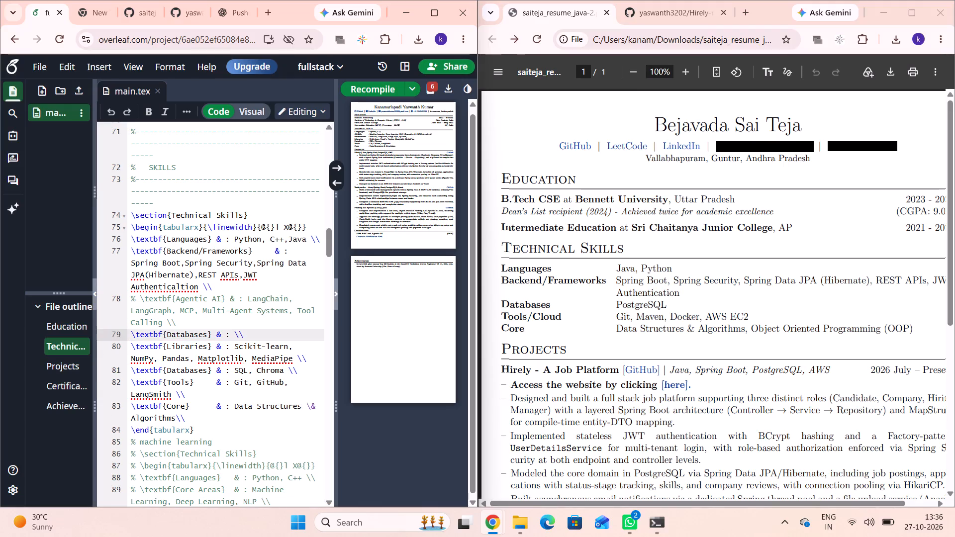
{"action": "type", "text": "Post"}
{"action": "type", "text": "gre"}
{"action": "type", "text": "Sq"}
{"action": "key", "text": "BackSpace"}
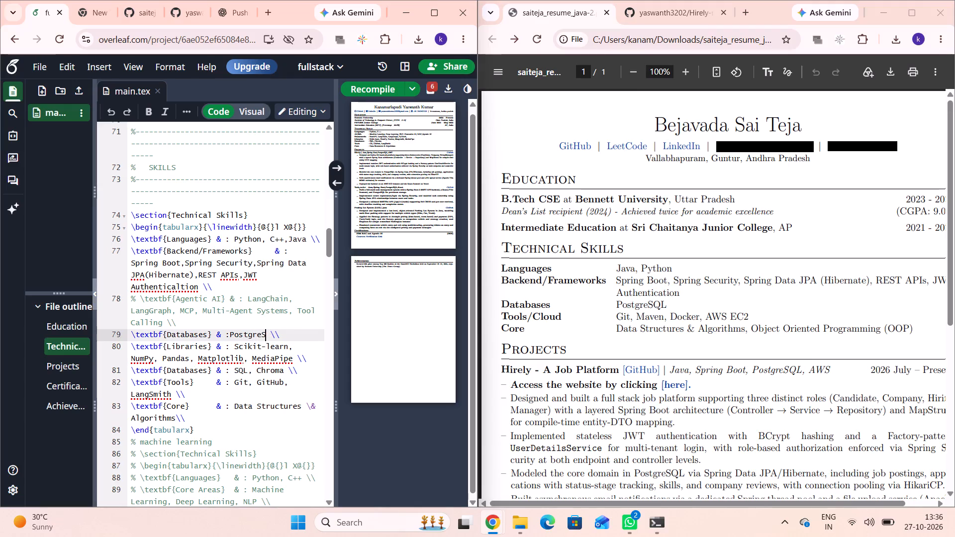
{"action": "key", "text": "shift+q"}
{"action": "key", "text": "shift+l"}
Delete the entries of the Libraries row, from Scikit-learn through MediaPipe, in Technical Skills.
{"action": "scroll", "coordinate": [175, 365], "scroll_direction": "down", "scroll_amount": 1}
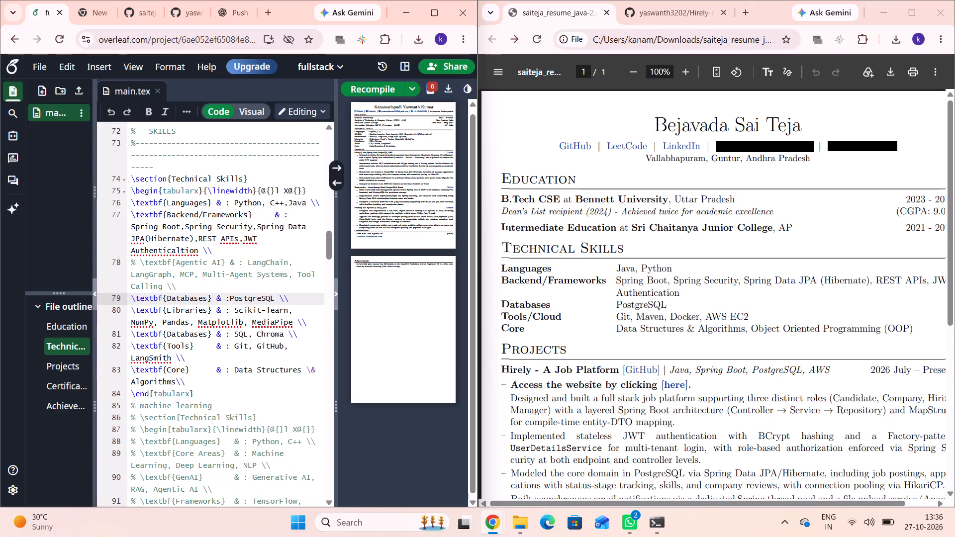
{"action": "left_click_drag", "start_coordinate": [171, 326], "coordinate": [166, 311]}
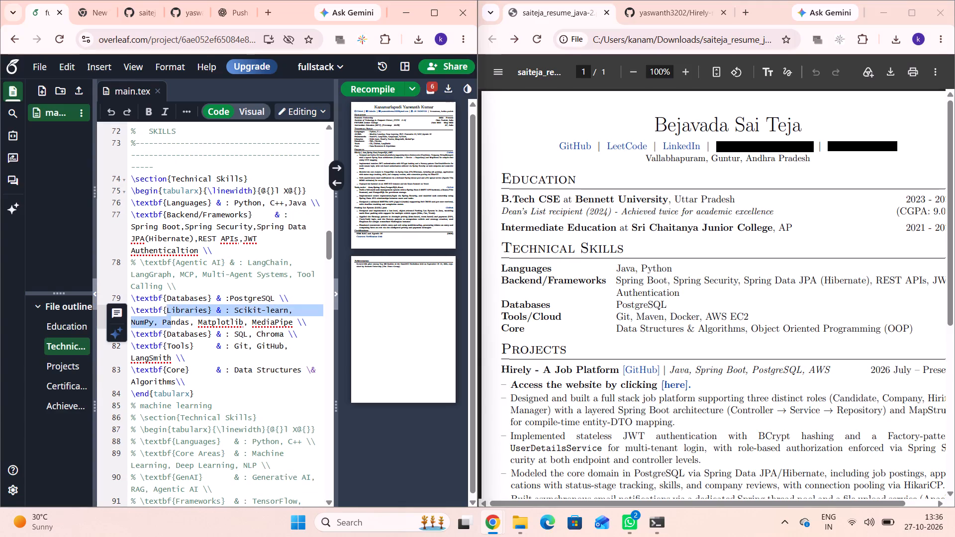
{"action": "left_click", "coordinate": [291, 324]}
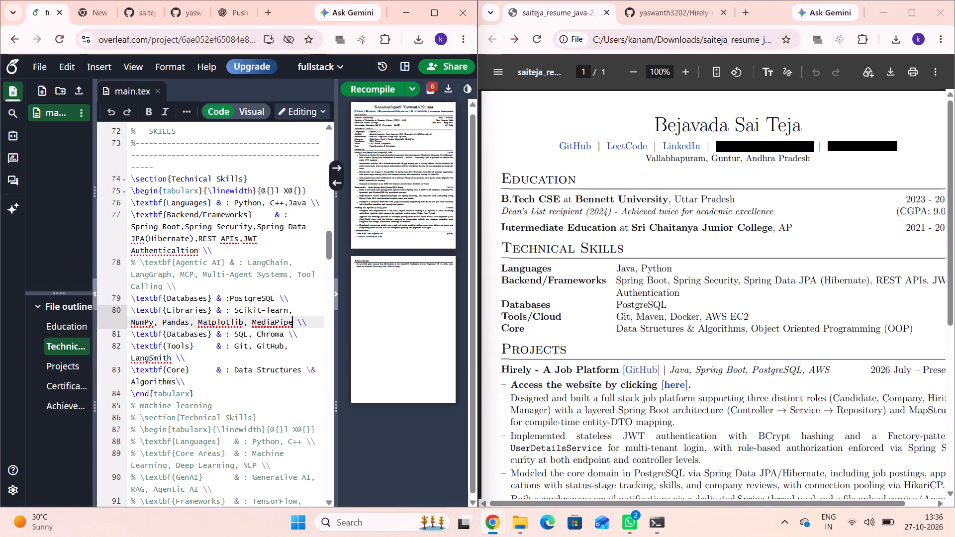
{"action": "left_click_drag", "start_coordinate": [291, 325], "coordinate": [233, 311]}
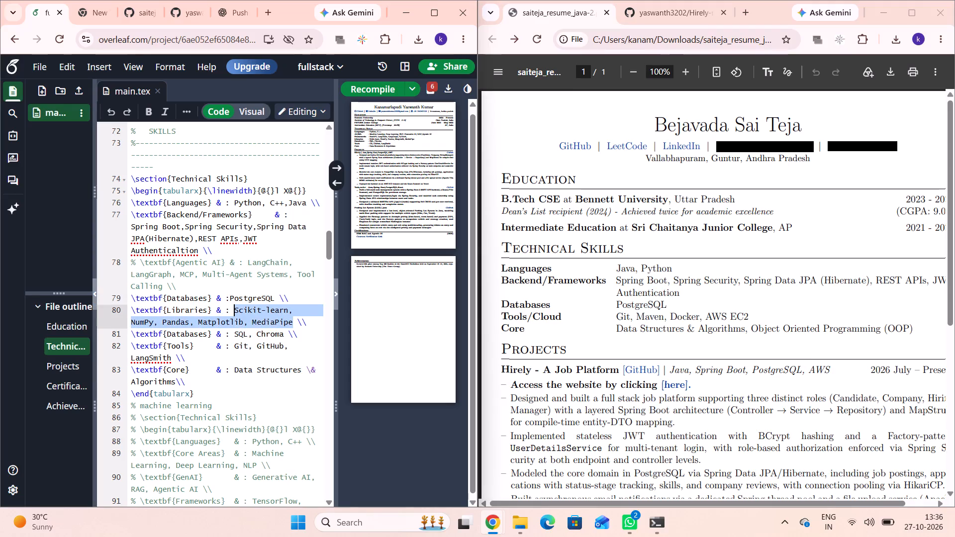
{"action": "left_click_drag", "start_coordinate": [233, 311], "coordinate": [234, 311]}
{"action": "key", "text": "BackSpace"}
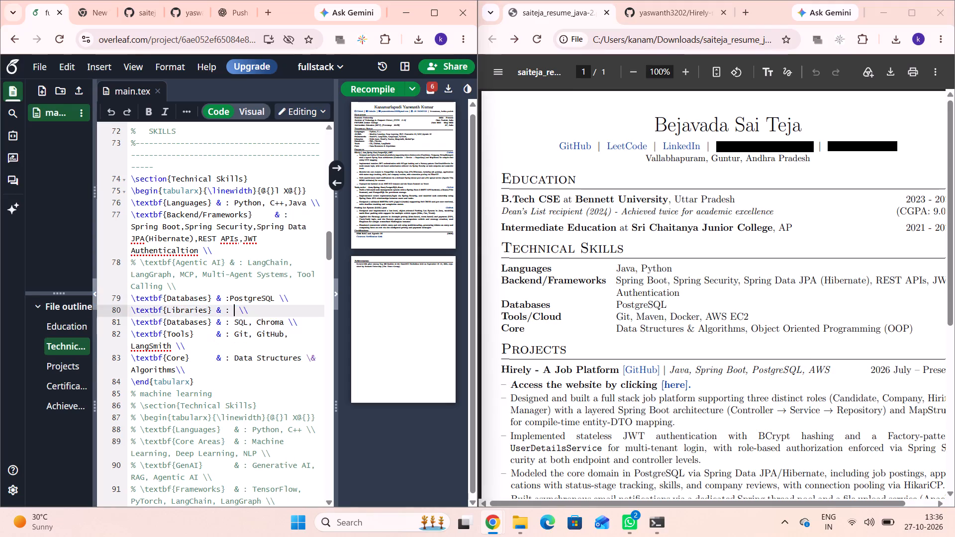
Rename the emptied Libraries row label in Technical Skills as Tools/Cloud.
{"action": "left_click", "coordinate": [207, 312]}
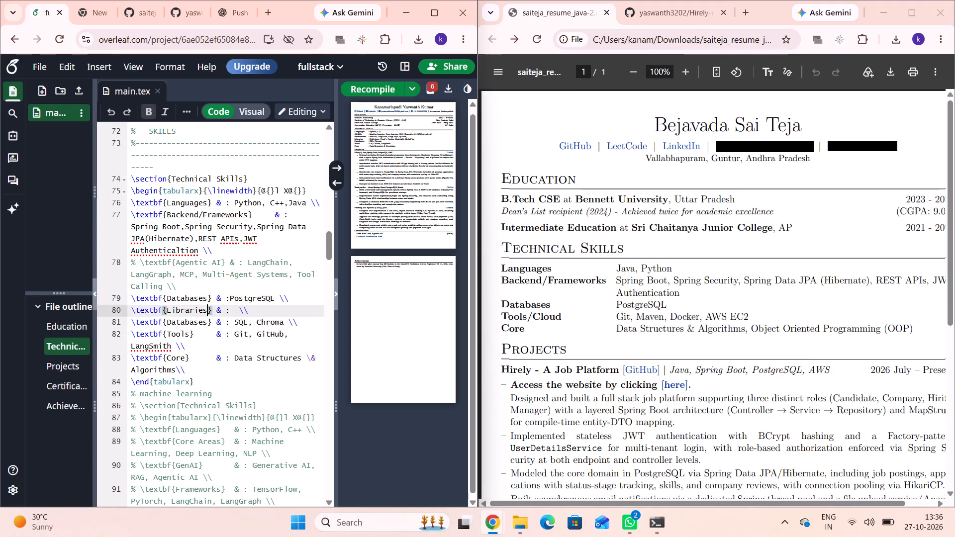
{"action": "key", "text": "BackSpace"}
{"action": "key", "text": "BackSpace"}
{"action": "key", "text": "BackSpace"}
{"action": "key", "text": "BackSpace"}
{"action": "key", "text": "BackSpace"}
{"action": "key", "text": "BackSpace"}
{"action": "key", "text": "BackSpace"}
{"action": "key", "text": "BackSpace"}
{"action": "key", "text": "BackSpace"}
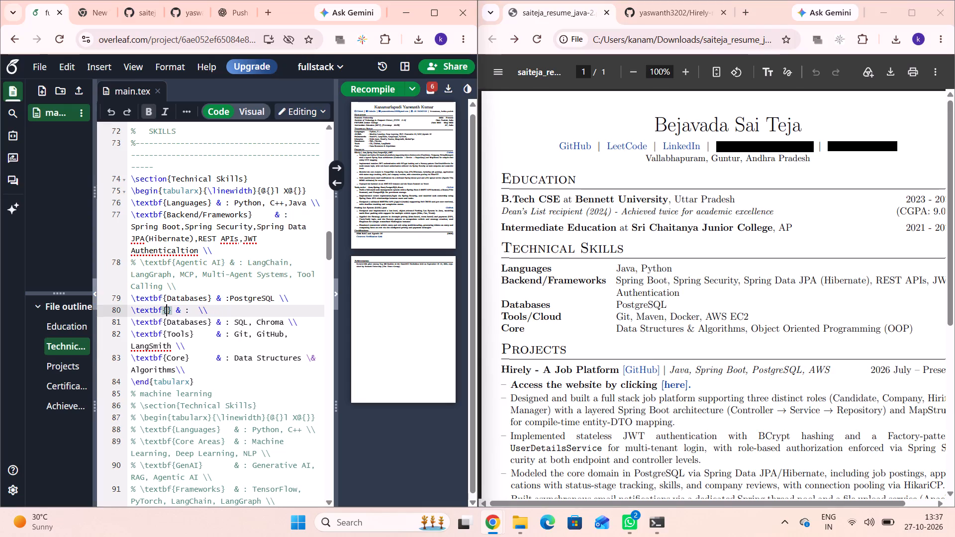
{"action": "type", "text": "Tools"}
{"action": "type", "text": "/C"}
{"action": "type", "text": "loud"}
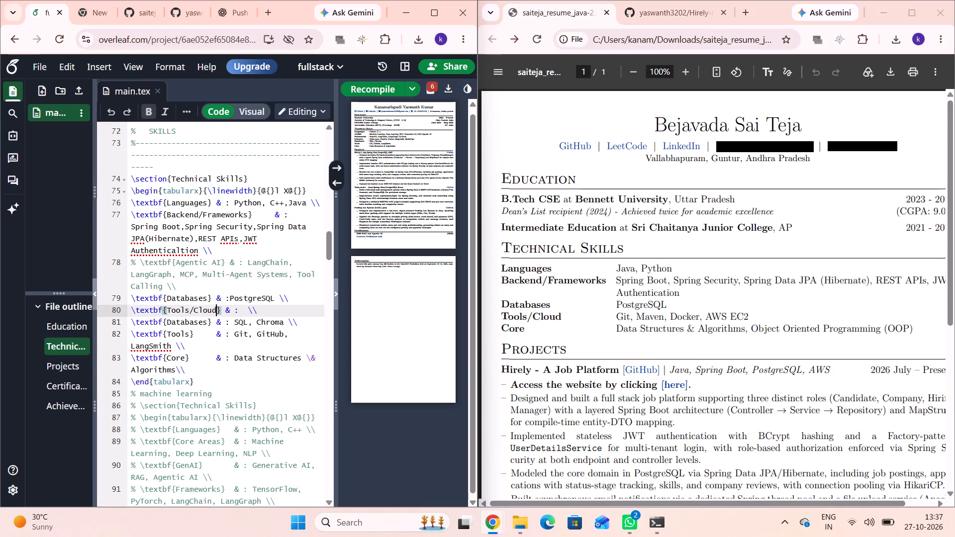
Fill the Tools/Cloud row with Git, Maven, Docker and AWS EC2.
{"action": "left_click", "coordinate": [241, 314]}
{"action": "key", "text": "BackSpace"}
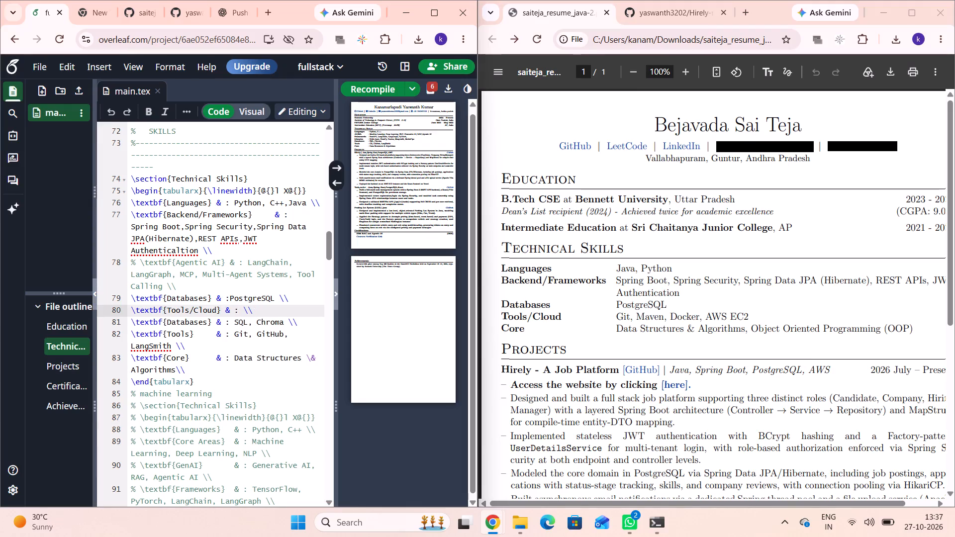
{"action": "type", "text": "Git"}
{"action": "key", "text": "comma"}
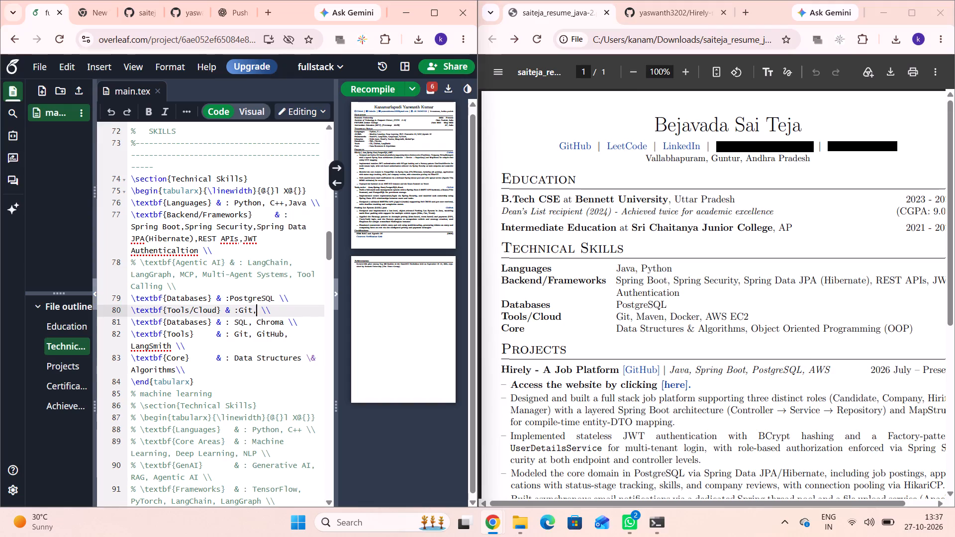
{"action": "key", "text": "shift+m"}
{"action": "type", "text": "aven"}
{"action": "key", "text": "space"}
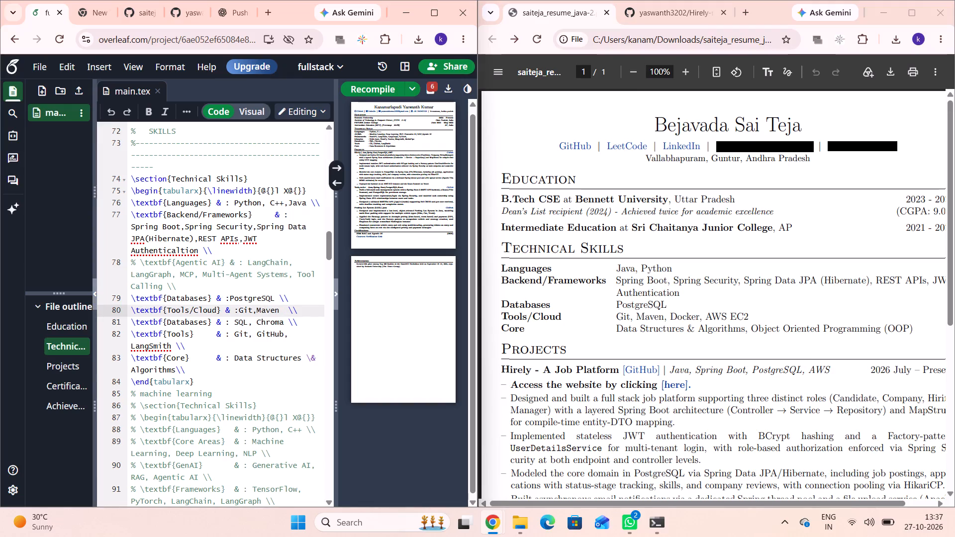
{"action": "key", "text": "BackSpace"}
{"action": "type", "text": ",Docker"}
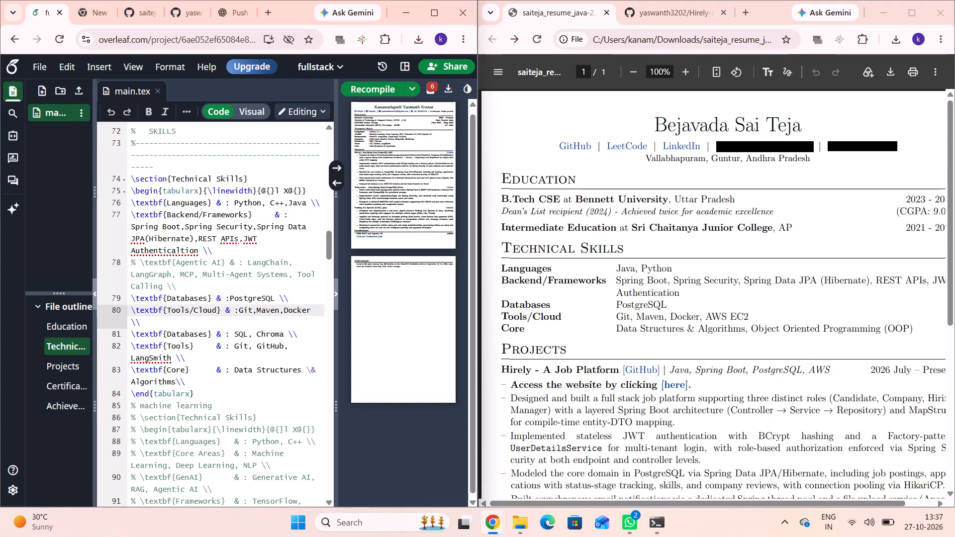
{"action": "type", "text": ",W"}
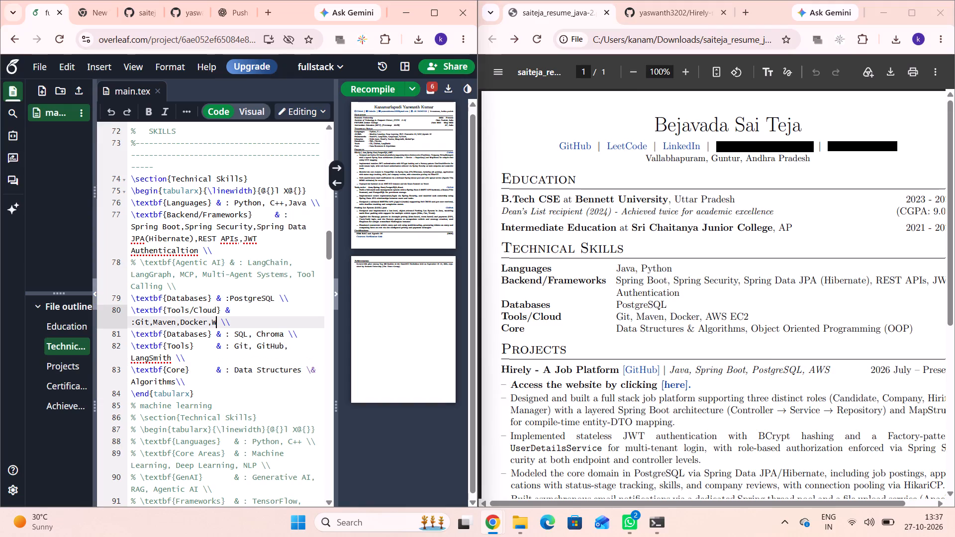
{"action": "key", "text": "BackSpace"}
{"action": "key", "text": "shift+q"}
{"action": "key", "text": "BackSpace"}
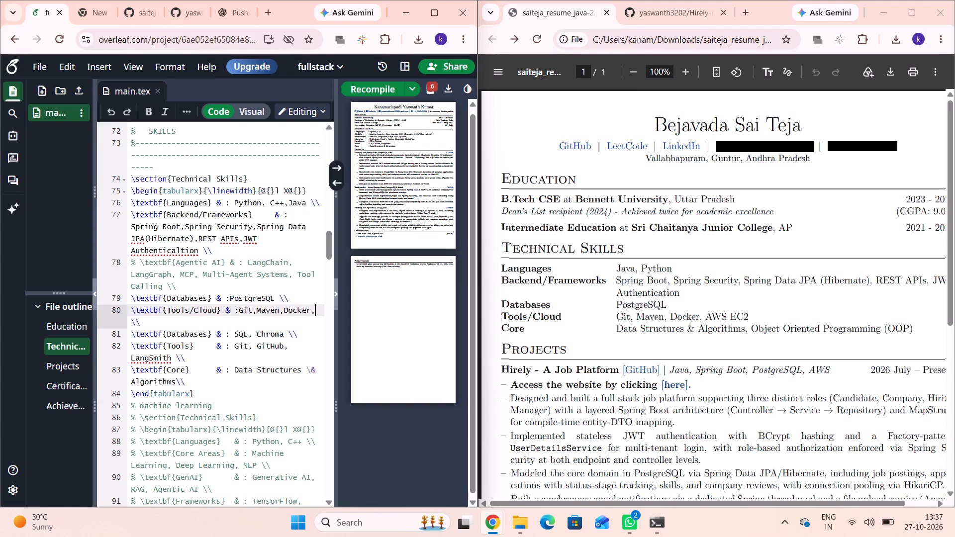
{"action": "key", "text": "shift+a"}
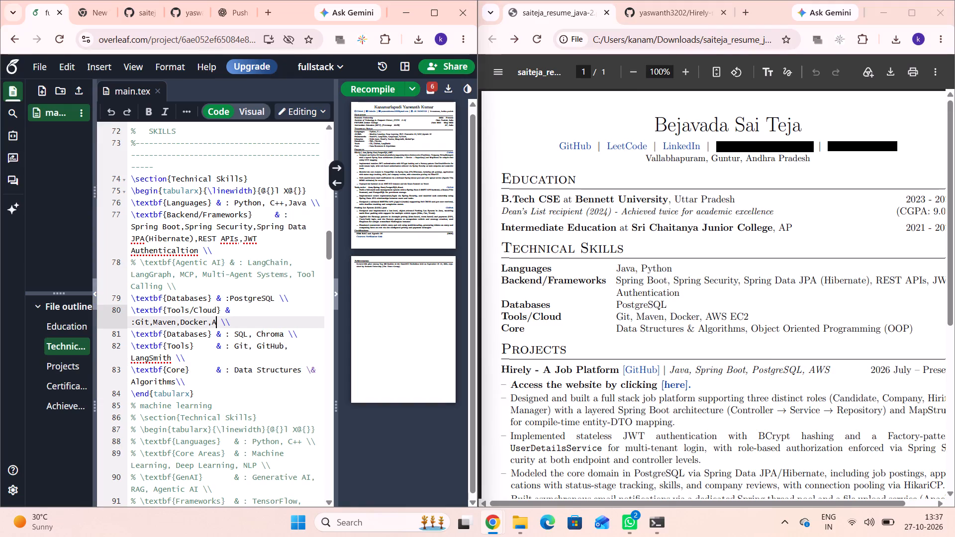
{"action": "type", "text": "WS"}
{"action": "key", "text": "space"}
{"action": "type", "text": "E"}
{"action": "type", "text": "C2"}
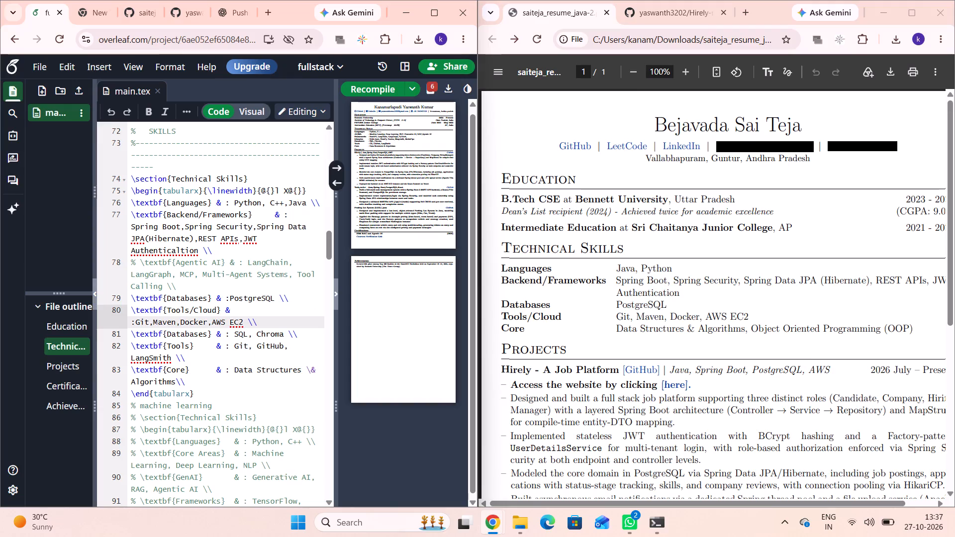
Comment out the leftover Databases (SQL, Chroma) and Tools (Git, GitHub, LangSmith) rows below Tools/Cloud.
{"action": "left_click_drag", "start_coordinate": [294, 352], "coordinate": [200, 341]}
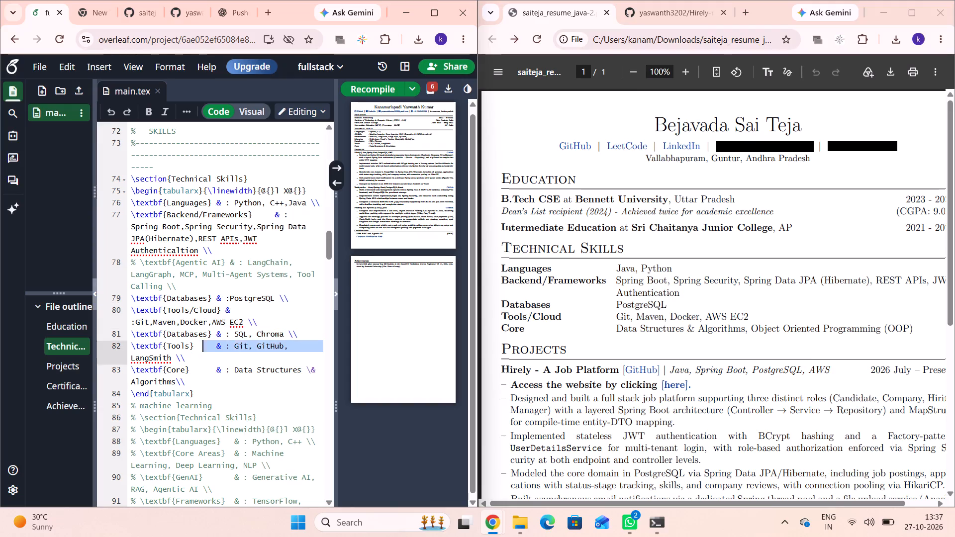
{"action": "left_click_drag", "start_coordinate": [200, 341], "coordinate": [128, 332]}
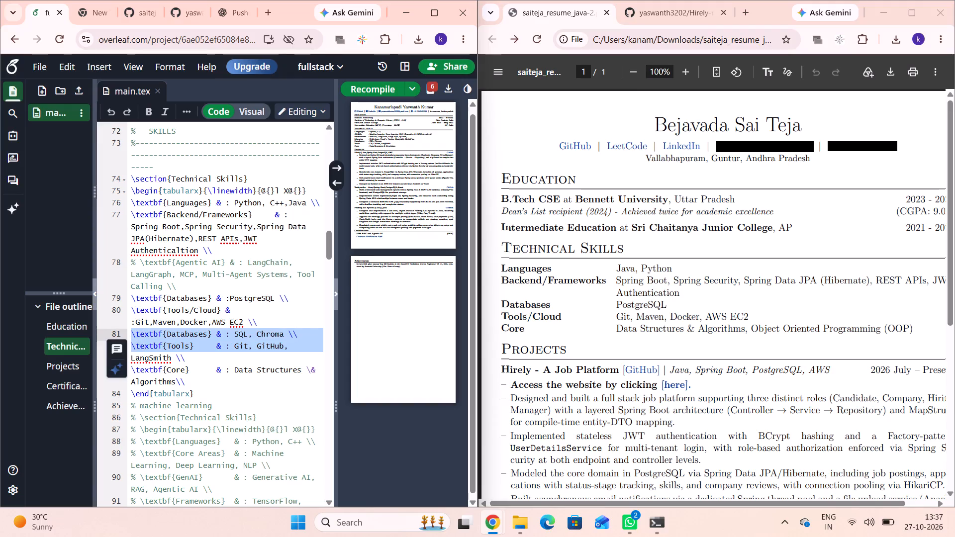
{"action": "key", "text": "ctrl+slash"}
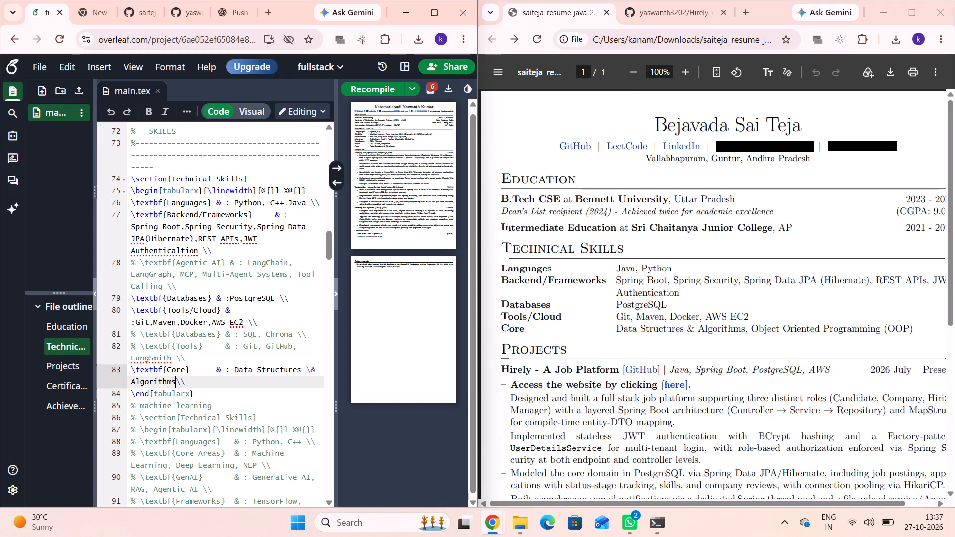
Extend the Core row after Algorithms with Object Oriented Programming(OOP), and recompile the résumé.
{"action": "left_click", "coordinate": [175, 384]}
{"action": "key", "text": "comma"}
{"action": "type", "text": "Object"}
{"action": "key", "text": "space"}
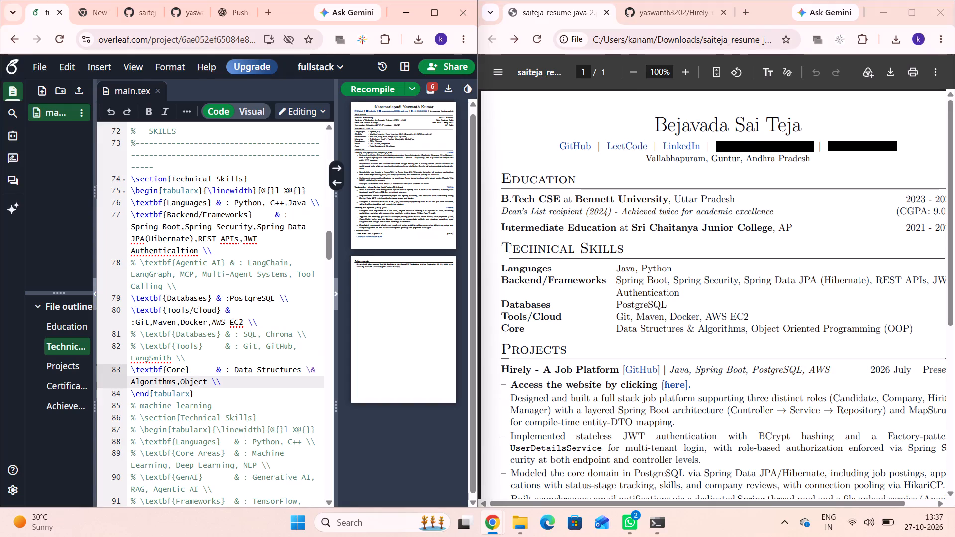
{"action": "type", "text": "Orient"}
{"action": "type", "text": "ed Programming"}
{"action": "key", "text": "shift+parenleft"}
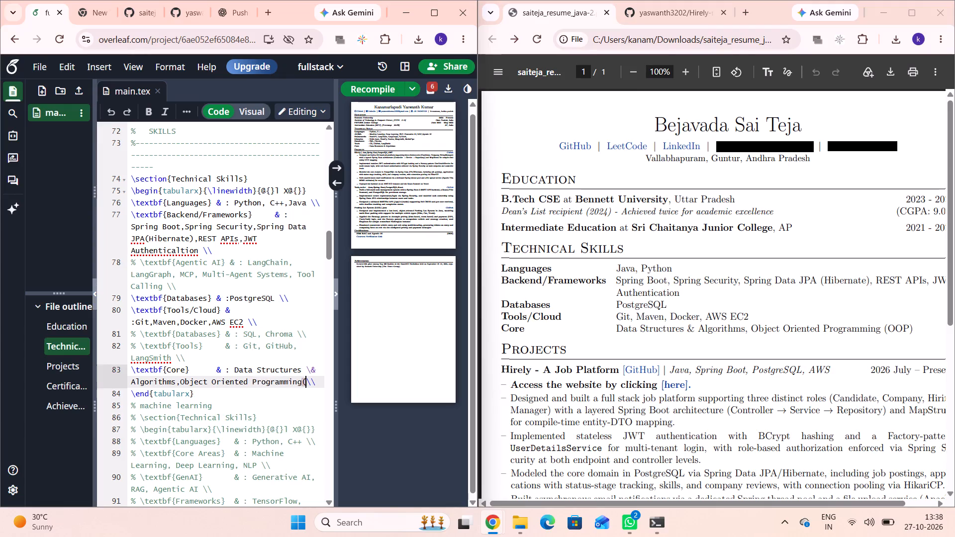
{"action": "type", "text": "OOP"}
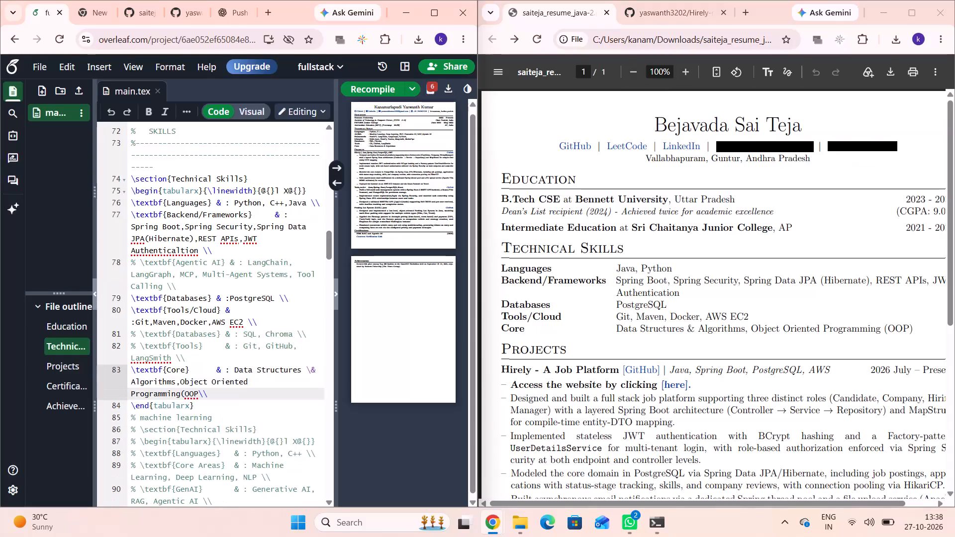
{"action": "key", "text": "shift+parenright"}
{"action": "key", "text": "ctrl+s"}
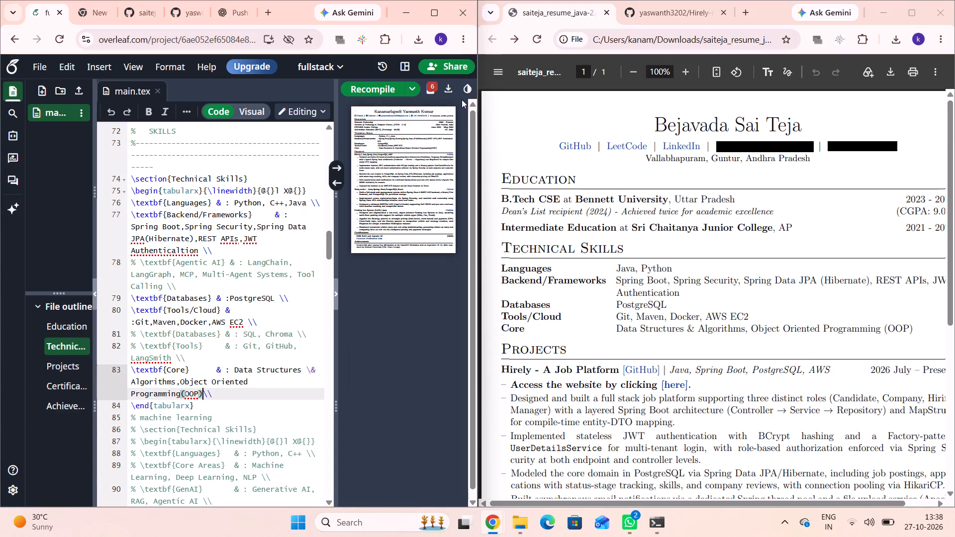
Maximize the résumé editor window, enlarge the compiled preview, and jump from its Hirely heading to the matching source line.
{"action": "left_click", "coordinate": [438, 21]}
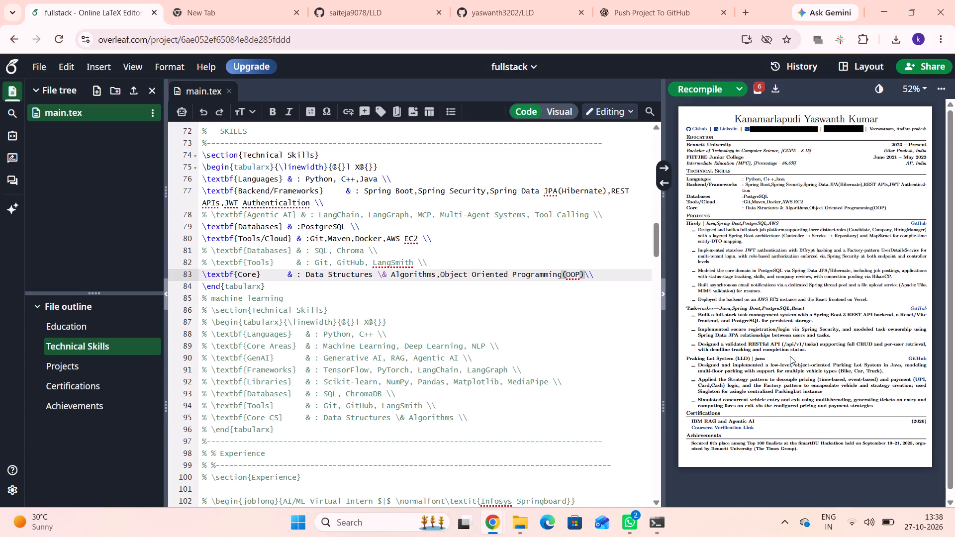
{"action": "scroll", "coordinate": [790, 356], "scroll_direction": "right", "scroll_amount": 2}
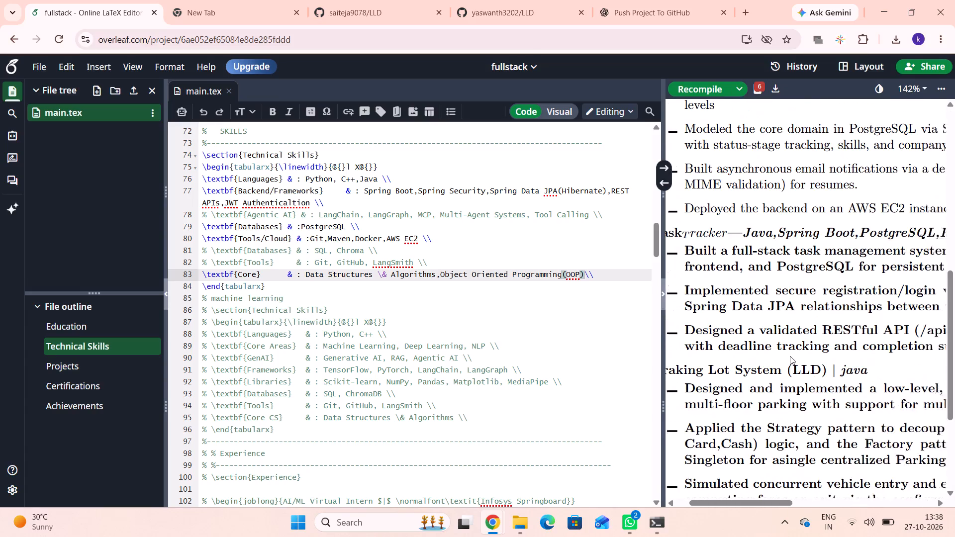
{"action": "scroll", "coordinate": [790, 356], "scroll_direction": "right", "scroll_amount": 1}
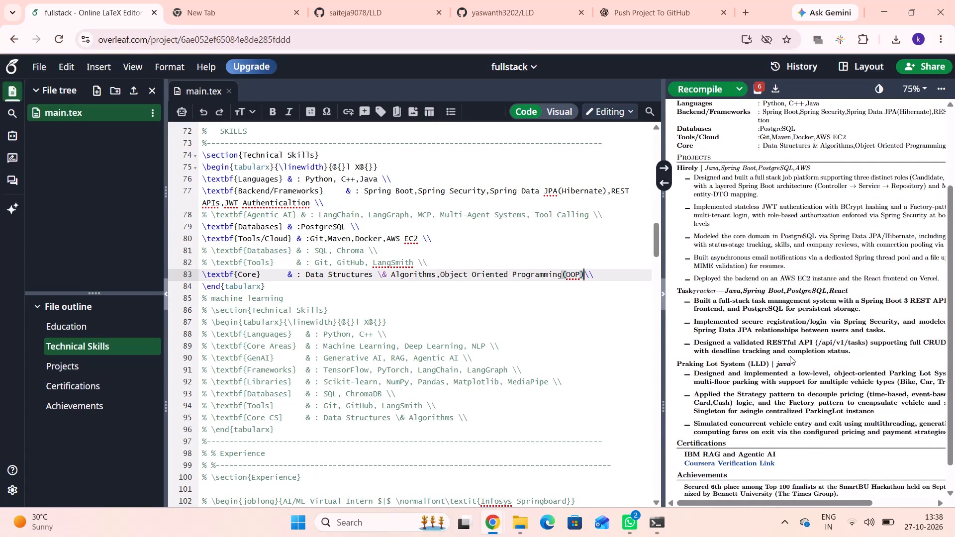
{"action": "scroll", "coordinate": [477, 379], "scroll_direction": "down", "scroll_amount": 2}
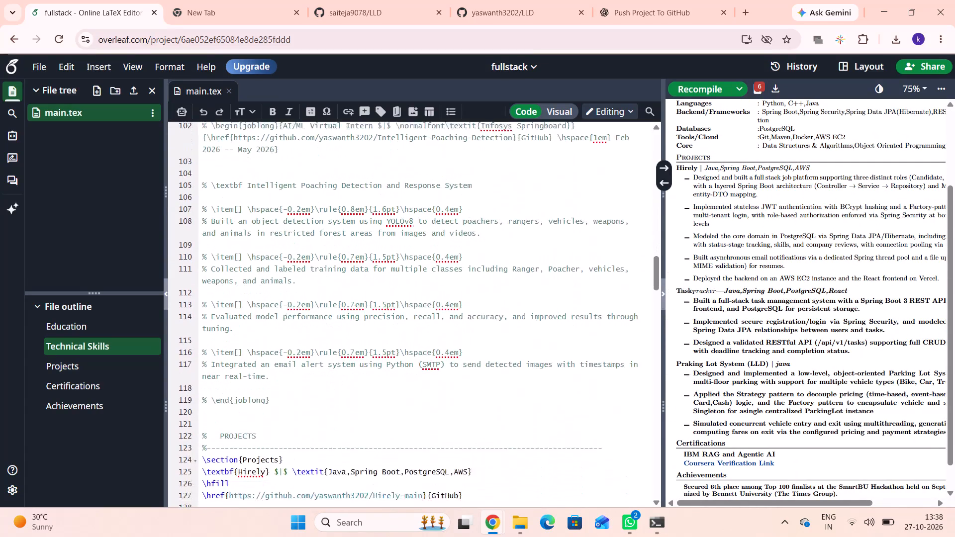
{"action": "double_click", "coordinate": [681, 169]}
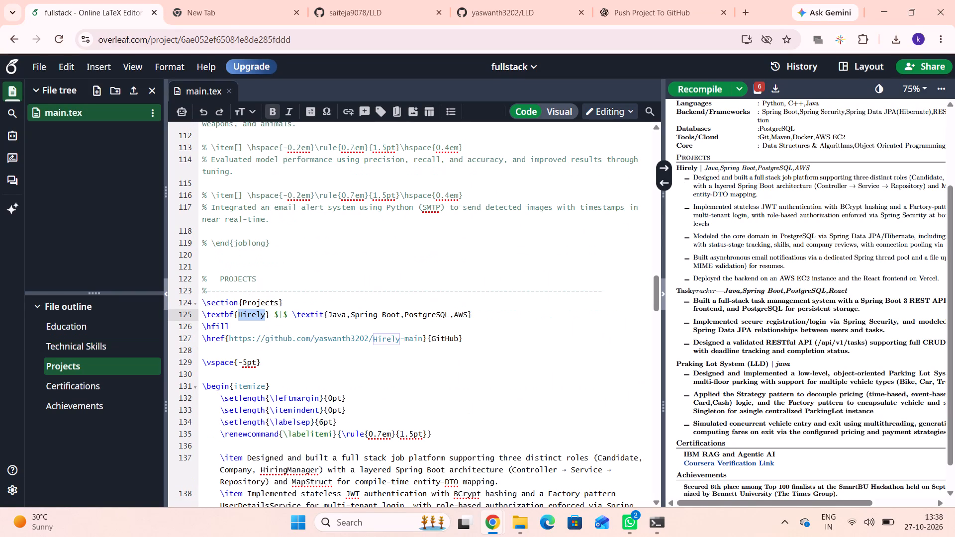
Replace Task_Tracker's \vspace and itemize setup lines, through \renewcommand, with the same block copied from the Hirely project.
{"action": "scroll", "coordinate": [462, 372], "scroll_direction": "down", "scroll_amount": 2}
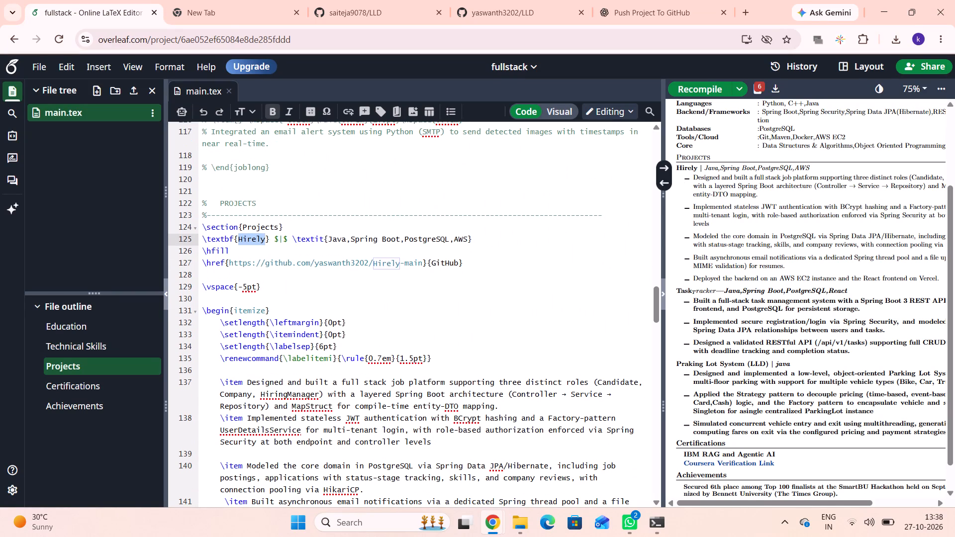
{"action": "left_click_drag", "start_coordinate": [440, 365], "coordinate": [265, 304]}
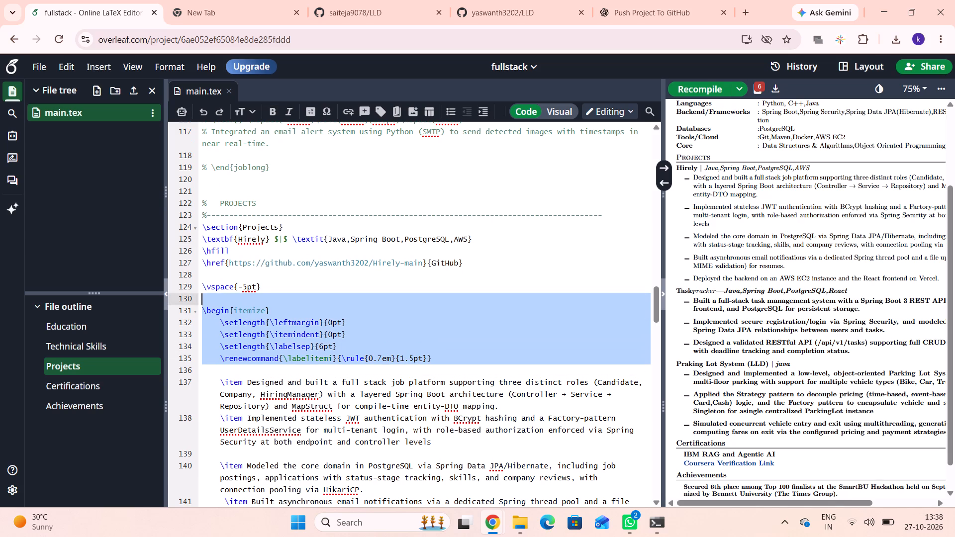
{"action": "left_click_drag", "start_coordinate": [265, 304], "coordinate": [200, 288]}
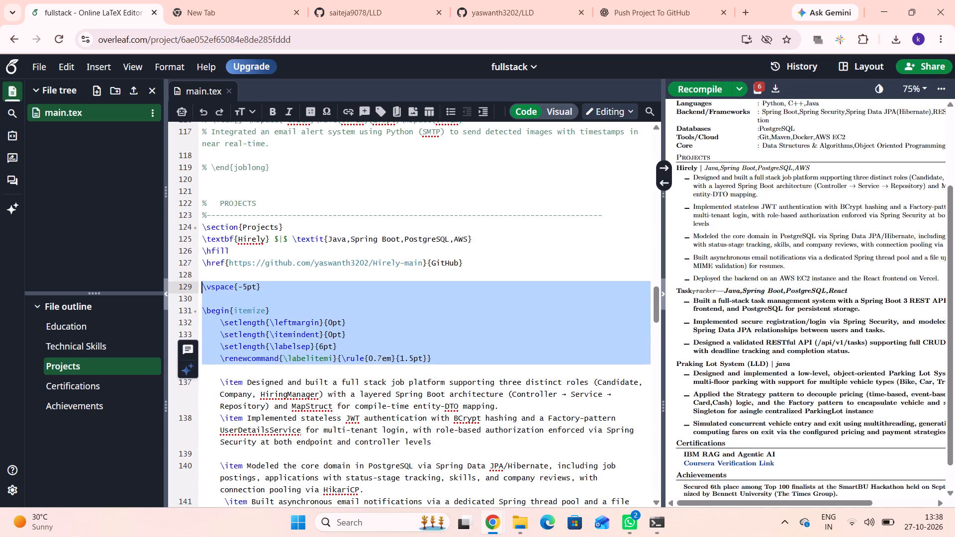
{"action": "key", "text": "ctrl+c"}
{"action": "scroll", "coordinate": [311, 305], "scroll_direction": "down", "scroll_amount": 3}
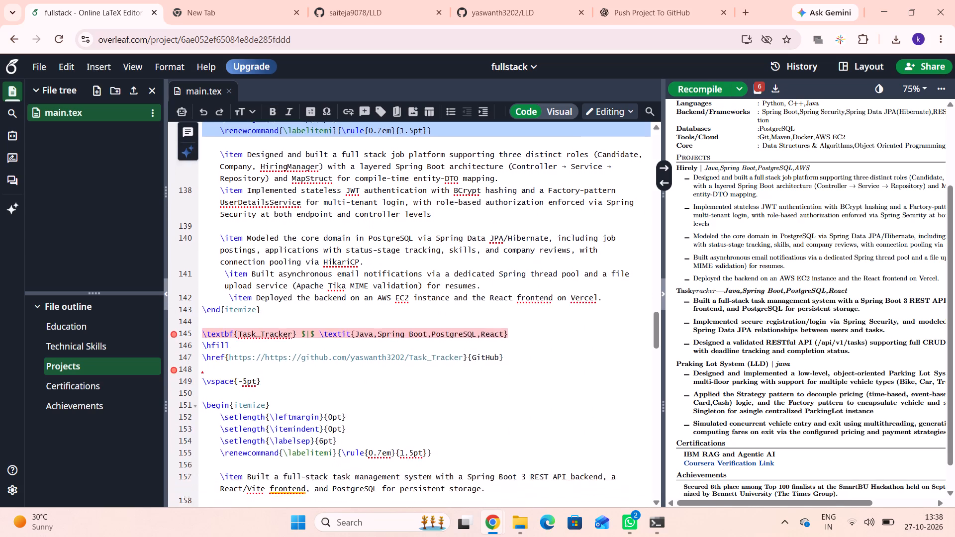
{"action": "scroll", "coordinate": [311, 305], "scroll_direction": "down", "scroll_amount": 2}
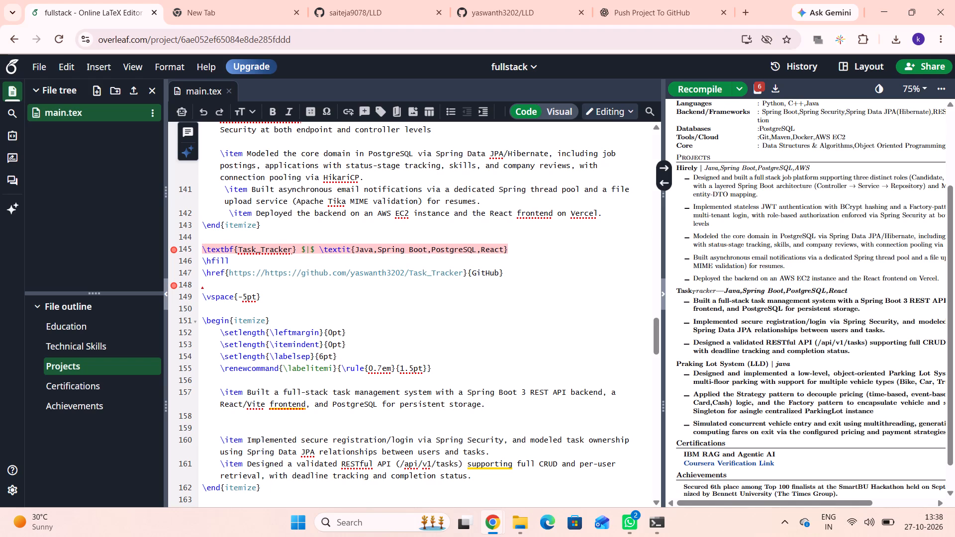
{"action": "left_click_drag", "start_coordinate": [200, 295], "coordinate": [425, 382]}
{"action": "key", "text": "ctrl+v"}
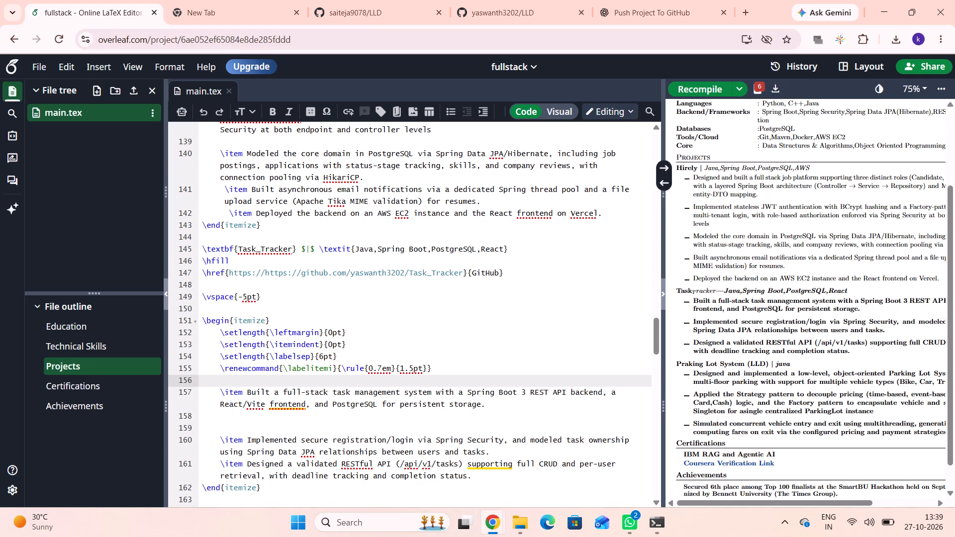
Check the Task_Tracker setup lines against the Hirely ones, and recompile the résumé.
{"action": "scroll", "coordinate": [425, 382], "scroll_direction": "up", "scroll_amount": 1}
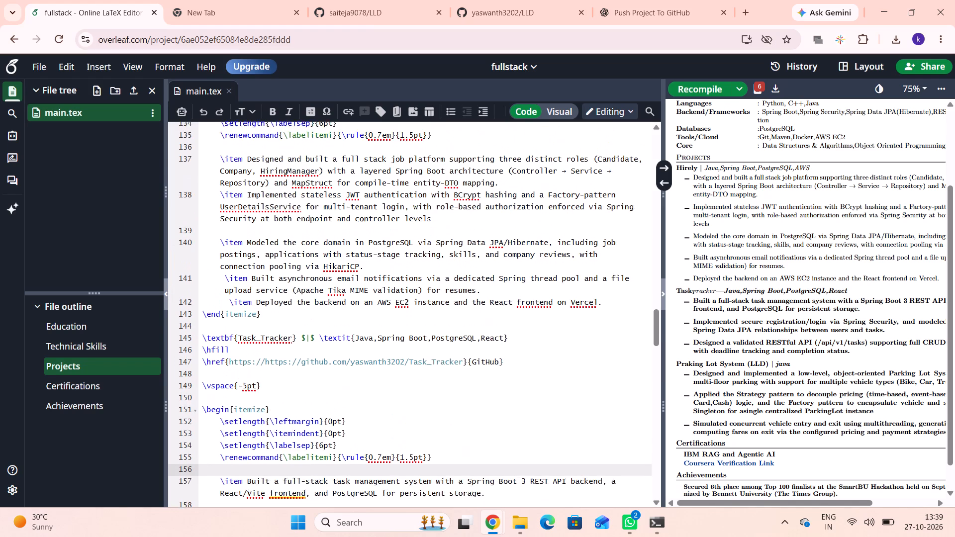
{"action": "scroll", "coordinate": [425, 382], "scroll_direction": "up", "scroll_amount": 2}
{"action": "scroll", "coordinate": [425, 382], "scroll_direction": "down", "scroll_amount": 3}
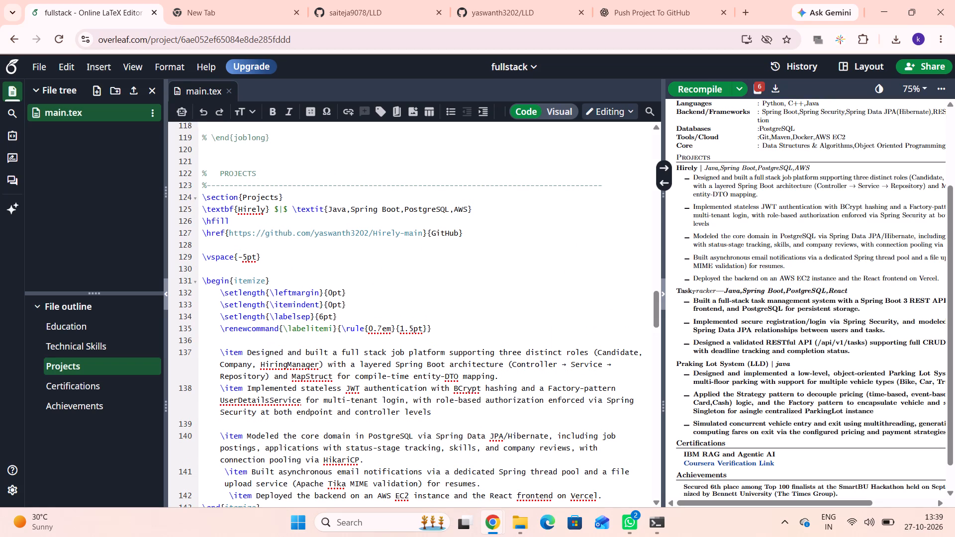
{"action": "scroll", "coordinate": [425, 382], "scroll_direction": "down", "scroll_amount": 3}
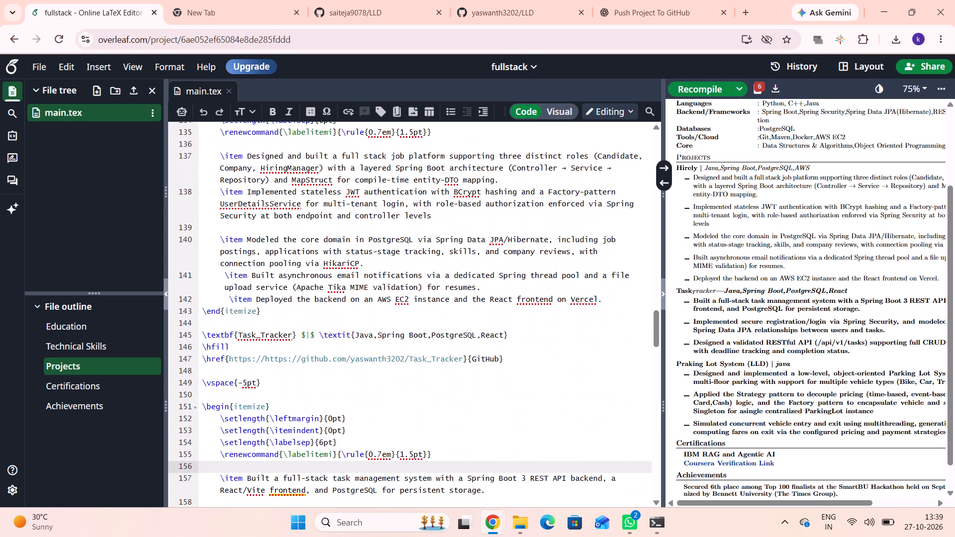
{"action": "scroll", "coordinate": [425, 382], "scroll_direction": "down", "scroll_amount": 1}
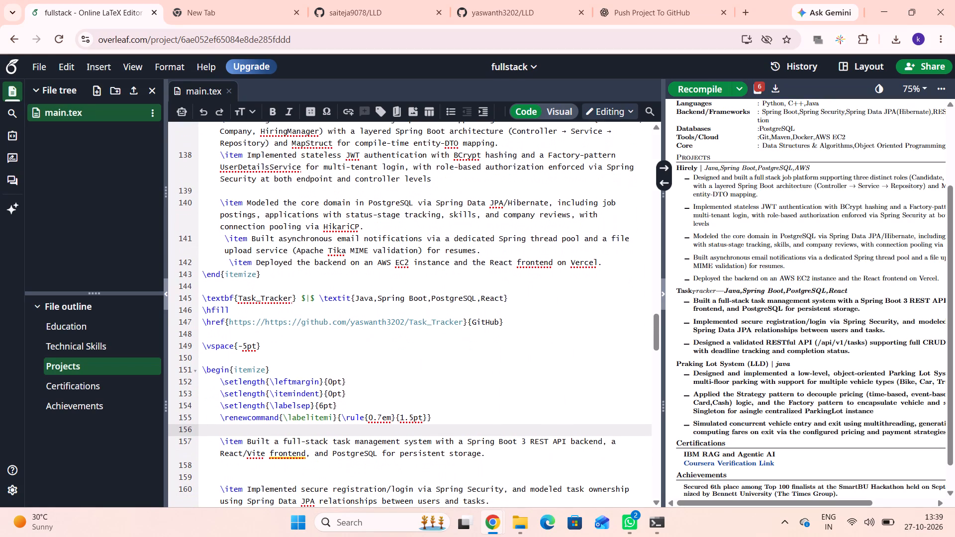
{"action": "key", "text": "ctrl+s"}
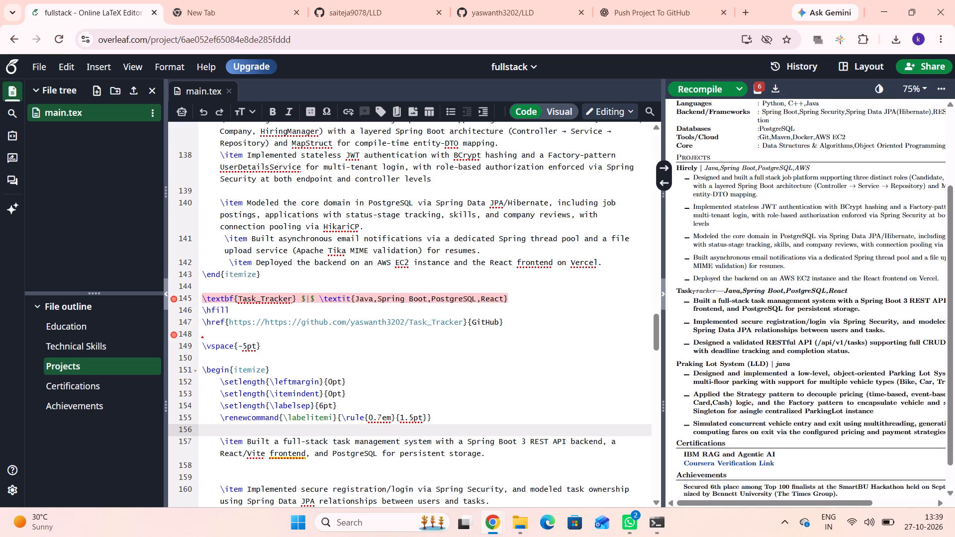
Compare the Hirely project's source with the Task_Tracker block, examining the flagged Task_Tracker heading and its list setup.
{"action": "scroll", "coordinate": [425, 382], "scroll_direction": "up", "scroll_amount": 2}
{"action": "scroll", "coordinate": [425, 382], "scroll_direction": "down", "scroll_amount": 1}
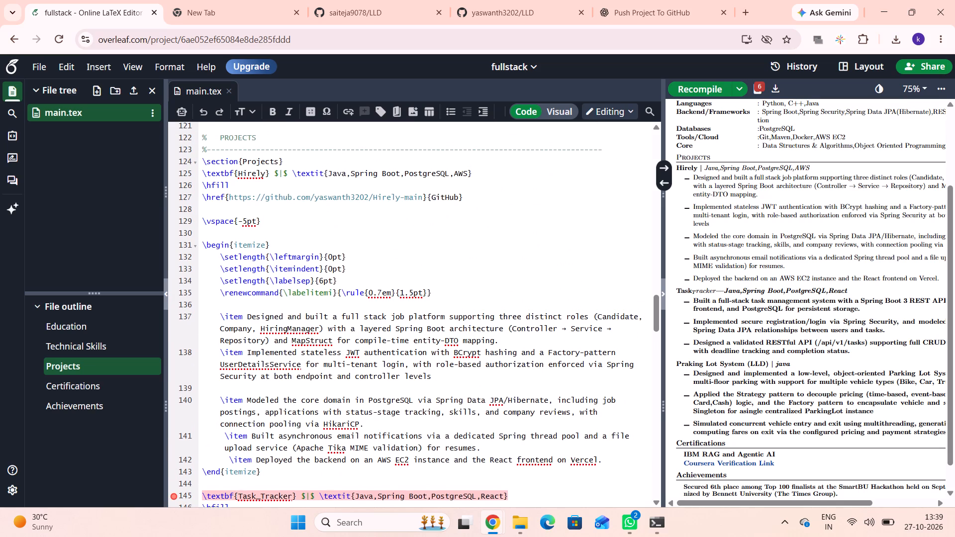
{"action": "scroll", "coordinate": [425, 382], "scroll_direction": "down", "scroll_amount": 1}
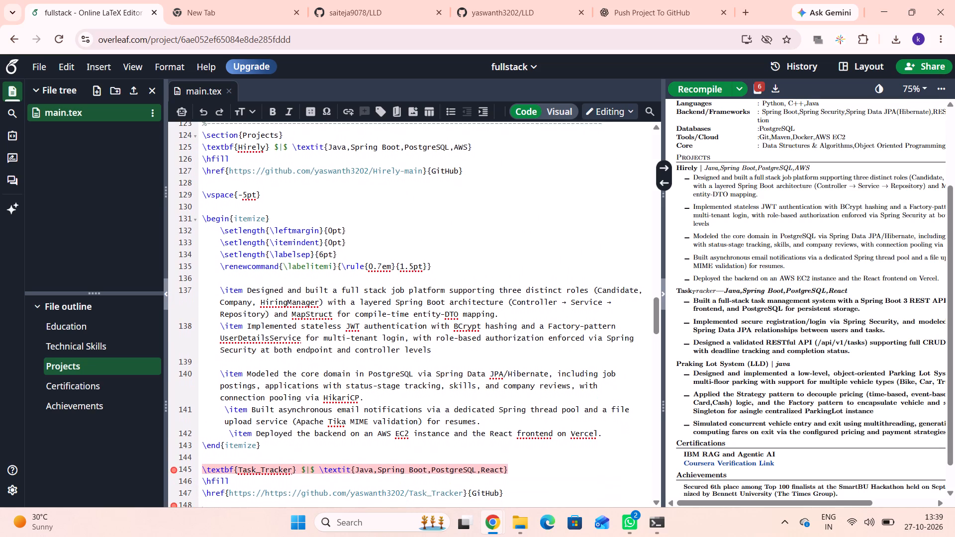
{"action": "scroll", "coordinate": [425, 382], "scroll_direction": "down", "scroll_amount": 4}
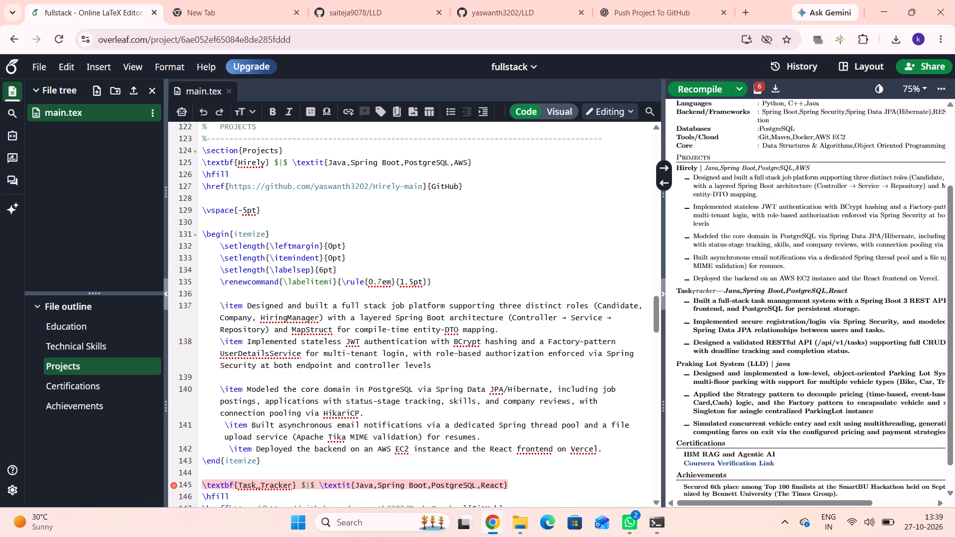
{"action": "scroll", "coordinate": [425, 382], "scroll_direction": "down", "scroll_amount": 3}
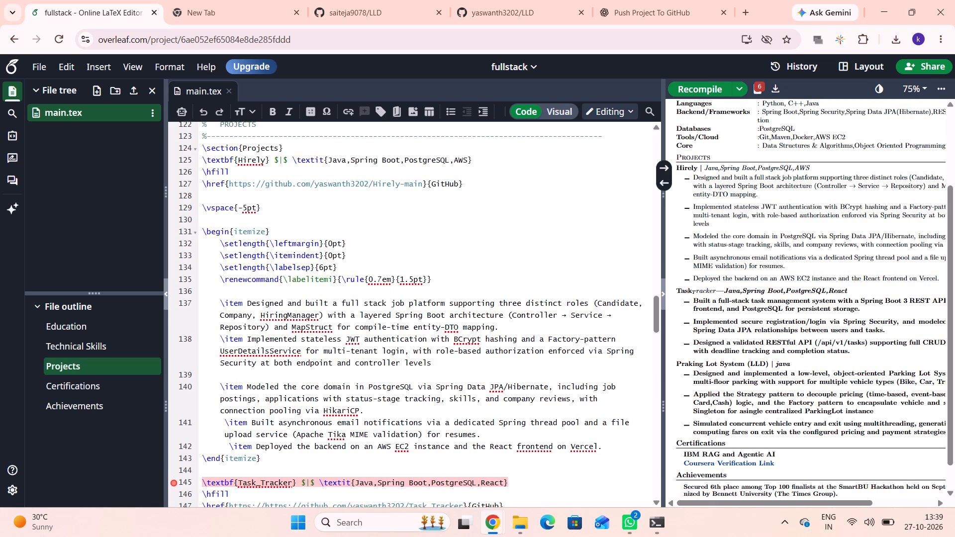
{"action": "scroll", "coordinate": [425, 382], "scroll_direction": "down", "scroll_amount": 1}
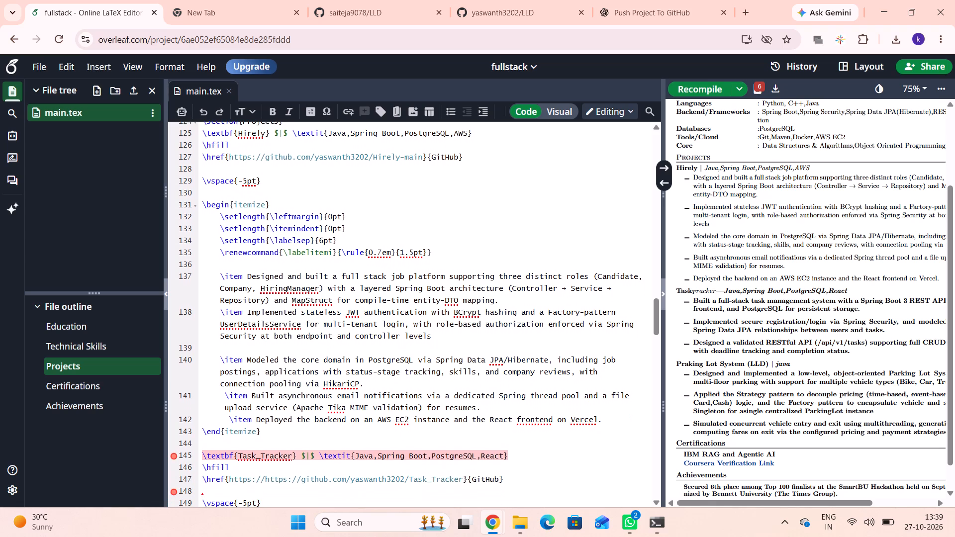
{"action": "scroll", "coordinate": [425, 382], "scroll_direction": "down", "scroll_amount": 1}
{"action": "scroll", "coordinate": [416, 438], "scroll_direction": "down", "scroll_amount": 1}
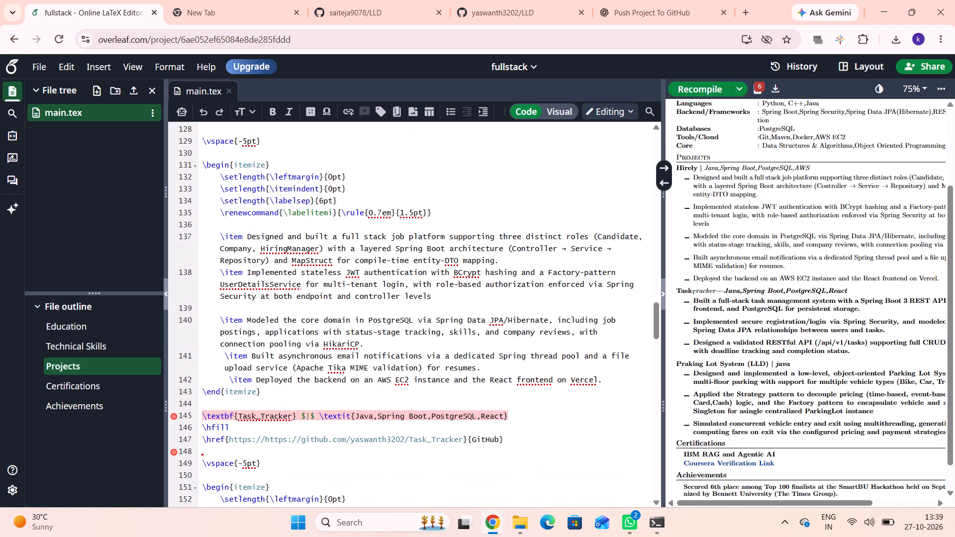
{"action": "scroll", "coordinate": [416, 438], "scroll_direction": "down", "scroll_amount": 1}
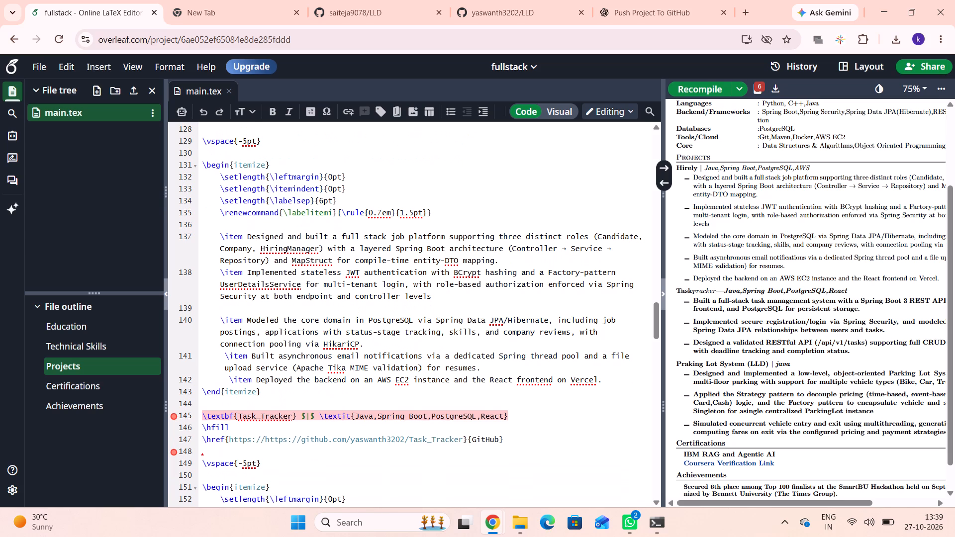
{"action": "scroll", "coordinate": [409, 449], "scroll_direction": "down", "scroll_amount": 3}
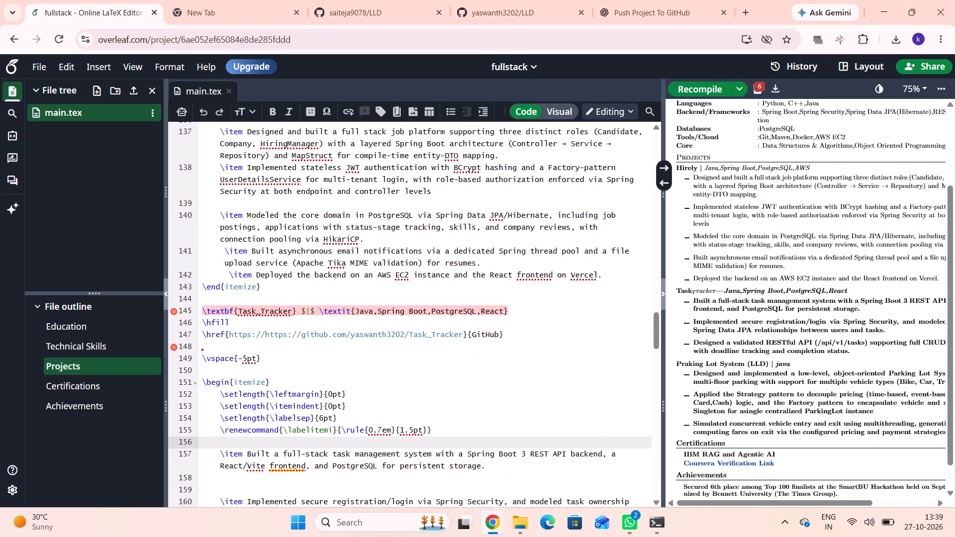
{"action": "scroll", "coordinate": [409, 449], "scroll_direction": "down", "scroll_amount": 2}
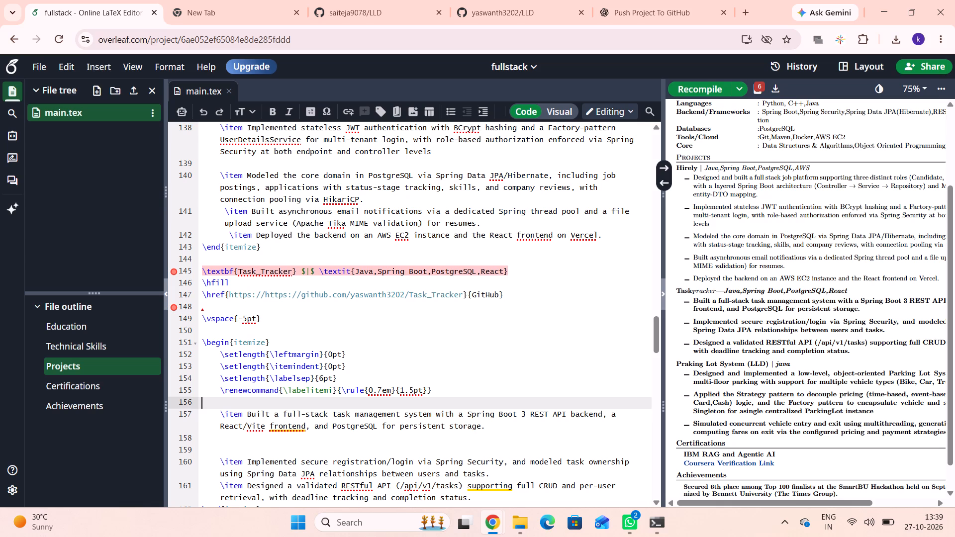
Review the source from the parking lot project through Certifications and Achievements, and return to the Task_Tracker block.
{"action": "scroll", "coordinate": [326, 361], "scroll_direction": "down", "scroll_amount": 2}
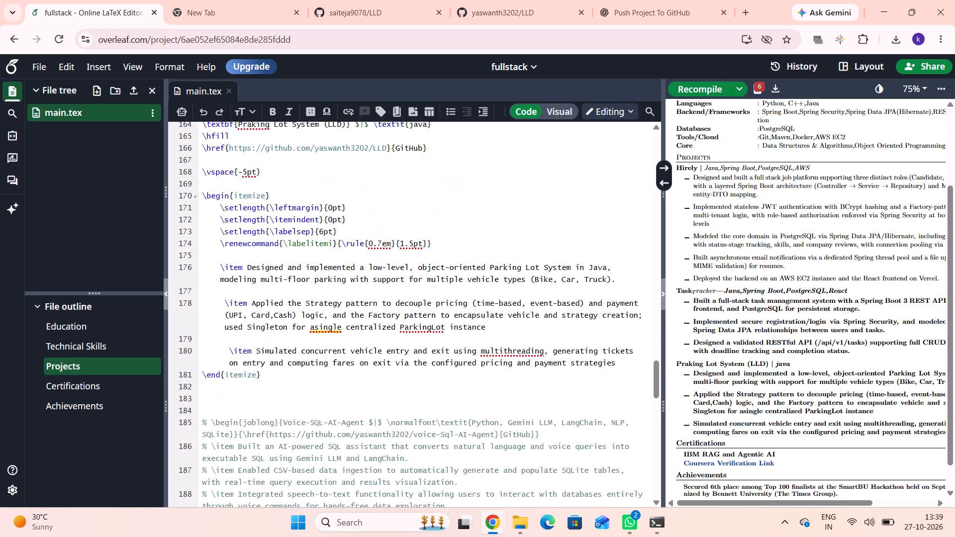
{"action": "scroll", "coordinate": [326, 361], "scroll_direction": "down", "scroll_amount": 2}
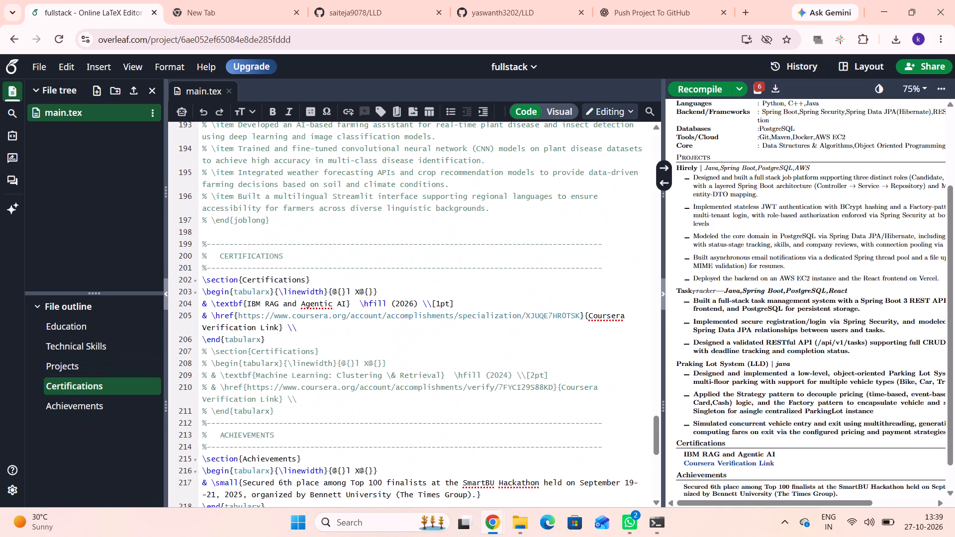
{"action": "scroll", "coordinate": [326, 361], "scroll_direction": "down", "scroll_amount": 1}
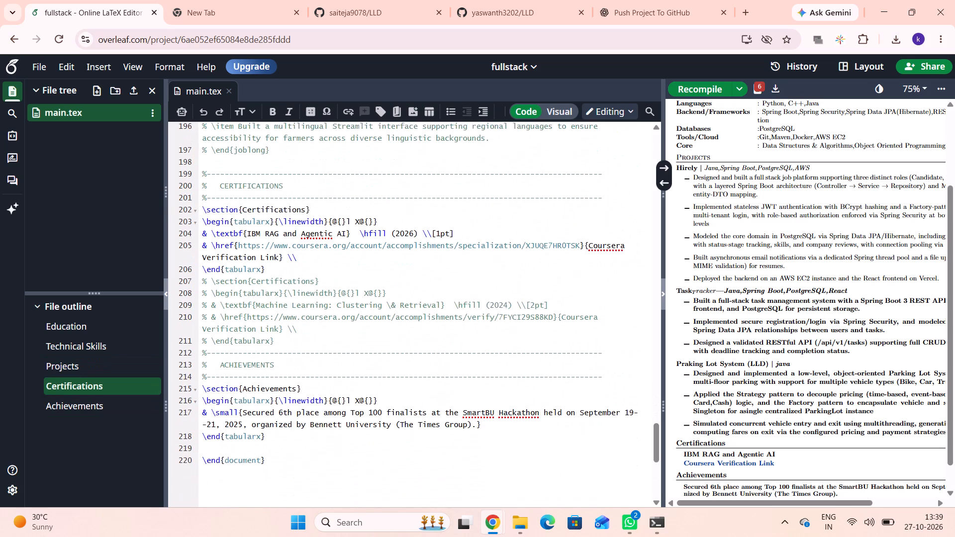
{"action": "scroll", "coordinate": [326, 361], "scroll_direction": "up", "scroll_amount": 3}
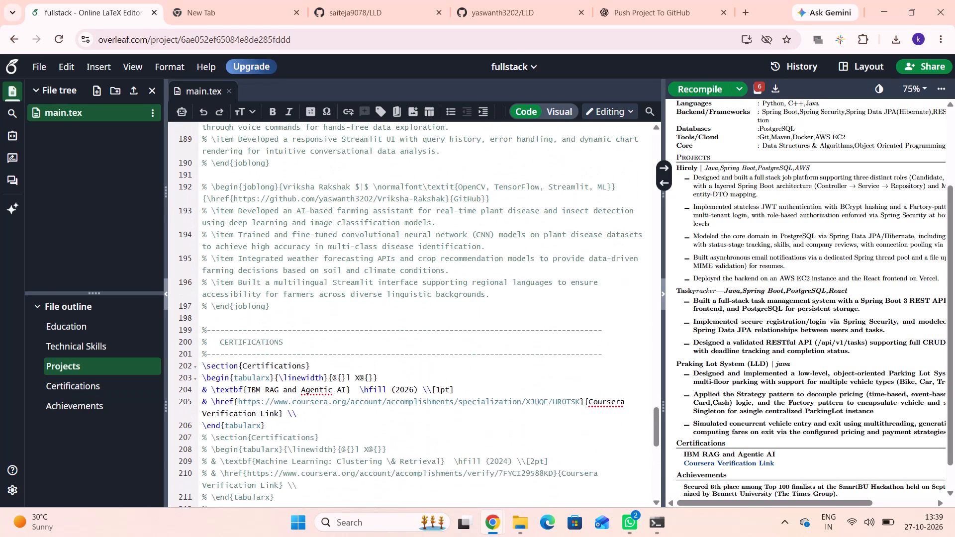
{"action": "scroll", "coordinate": [326, 361], "scroll_direction": "up", "scroll_amount": 4}
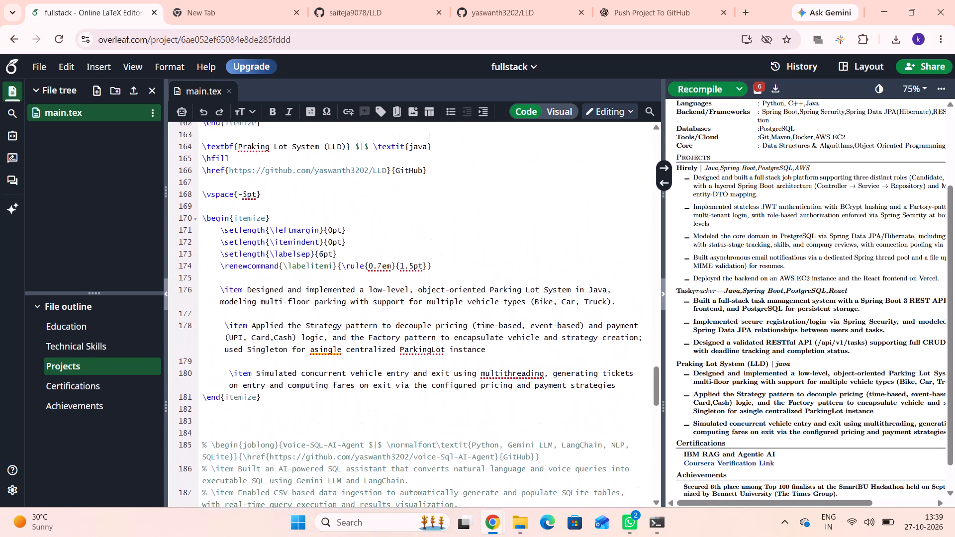
{"action": "scroll", "coordinate": [326, 361], "scroll_direction": "up", "scroll_amount": 1}
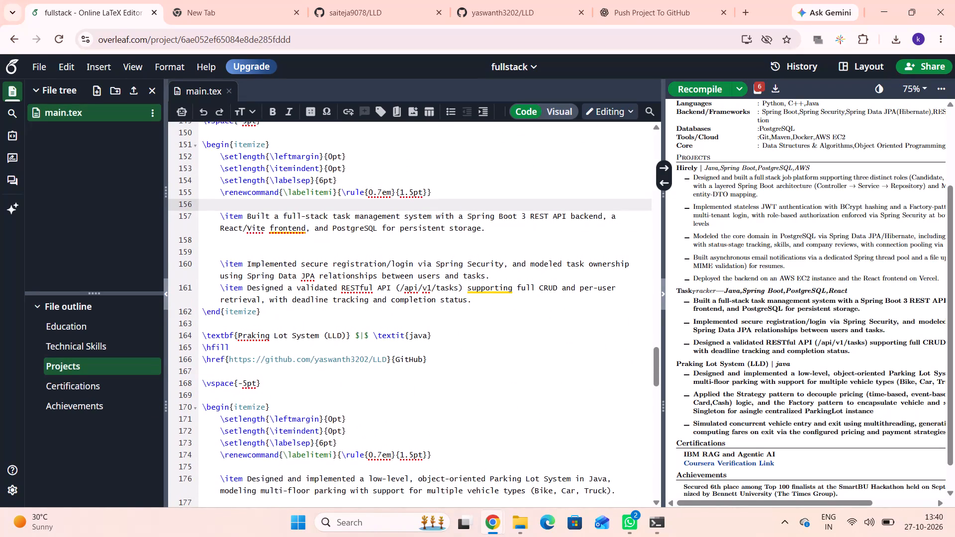
{"action": "scroll", "coordinate": [326, 361], "scroll_direction": "up", "scroll_amount": 2}
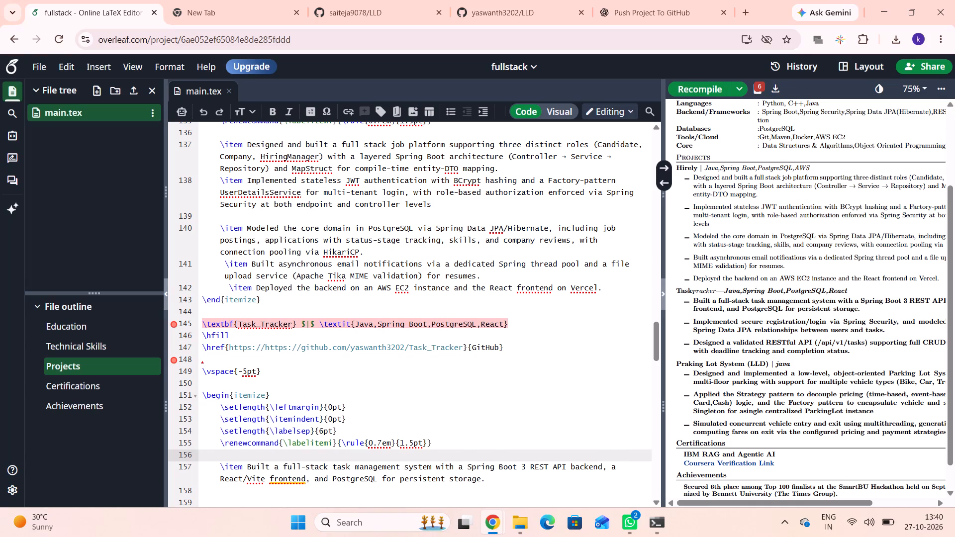
{"action": "scroll", "coordinate": [326, 361], "scroll_direction": "down", "scroll_amount": 2}
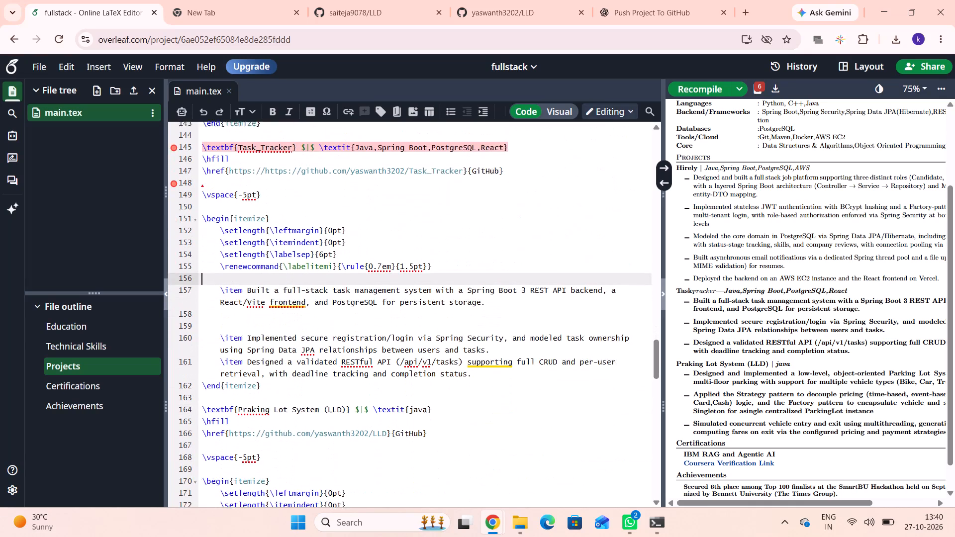
Compare the Parking Lot and Hirely headings and list setup with the Task_Tracker block in the source.
{"action": "scroll", "coordinate": [326, 361], "scroll_direction": "down", "scroll_amount": 2}
{"action": "scroll", "coordinate": [326, 361], "scroll_direction": "up", "scroll_amount": 1}
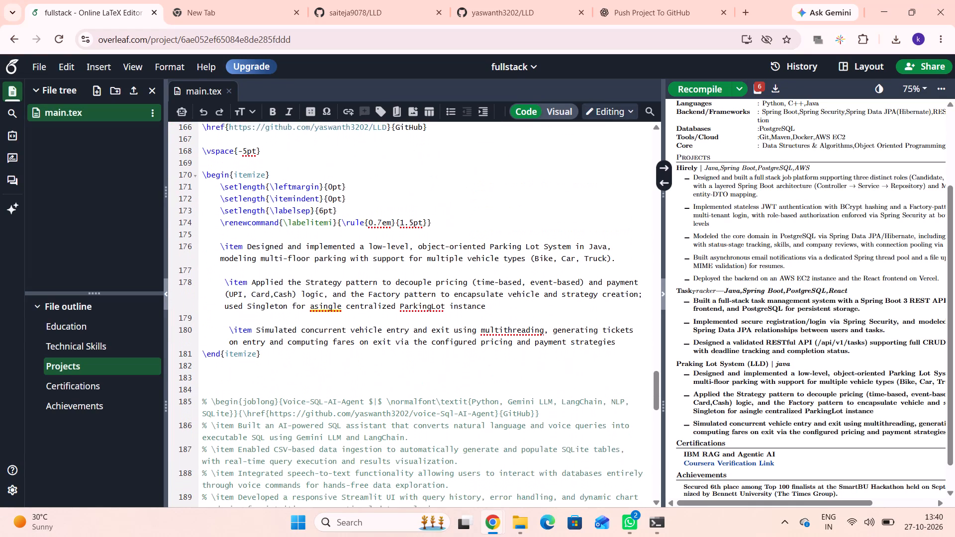
{"action": "scroll", "coordinate": [326, 361], "scroll_direction": "up", "scroll_amount": 2}
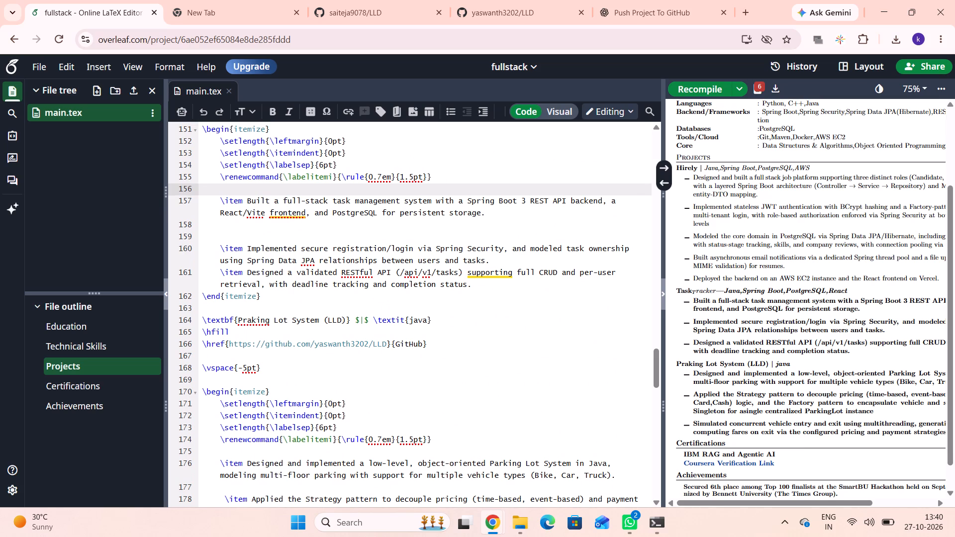
{"action": "left_click", "coordinate": [326, 361]}
{"action": "scroll", "coordinate": [326, 361], "scroll_direction": "up", "scroll_amount": 4}
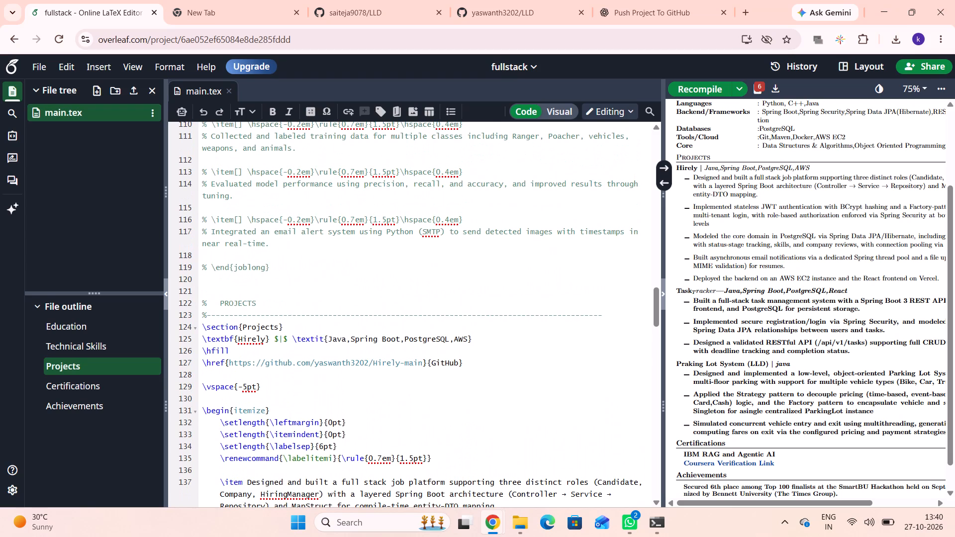
{"action": "scroll", "coordinate": [326, 361], "scroll_direction": "down", "scroll_amount": 1}
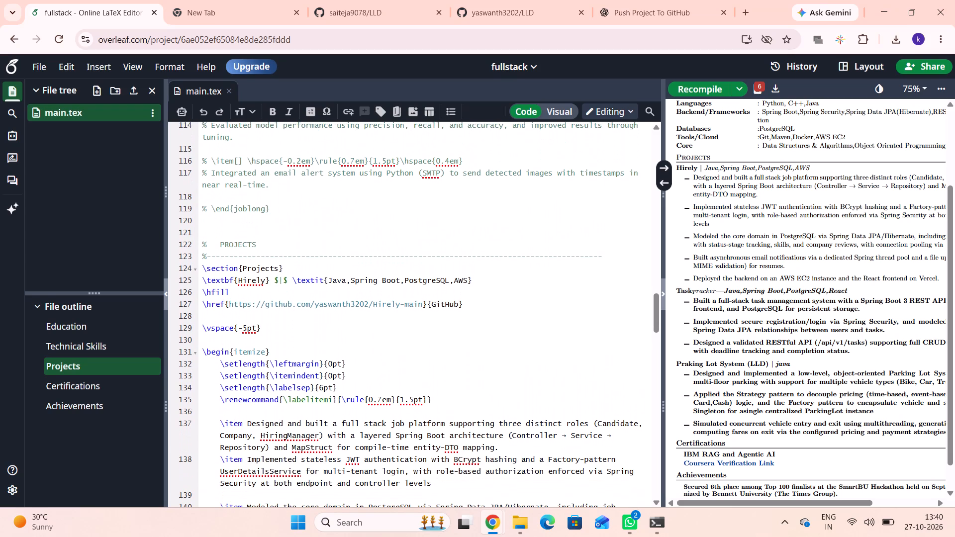
{"action": "scroll", "coordinate": [326, 361], "scroll_direction": "down", "scroll_amount": 3}
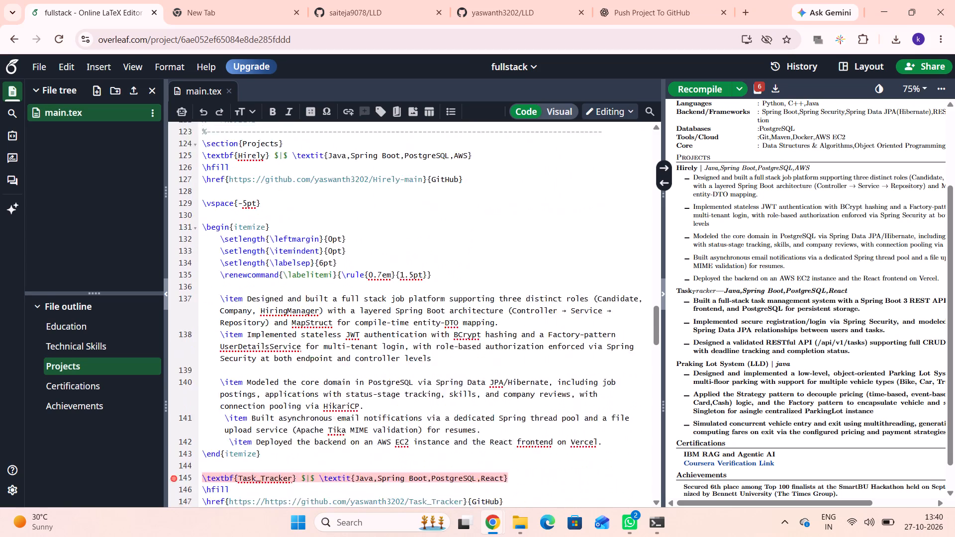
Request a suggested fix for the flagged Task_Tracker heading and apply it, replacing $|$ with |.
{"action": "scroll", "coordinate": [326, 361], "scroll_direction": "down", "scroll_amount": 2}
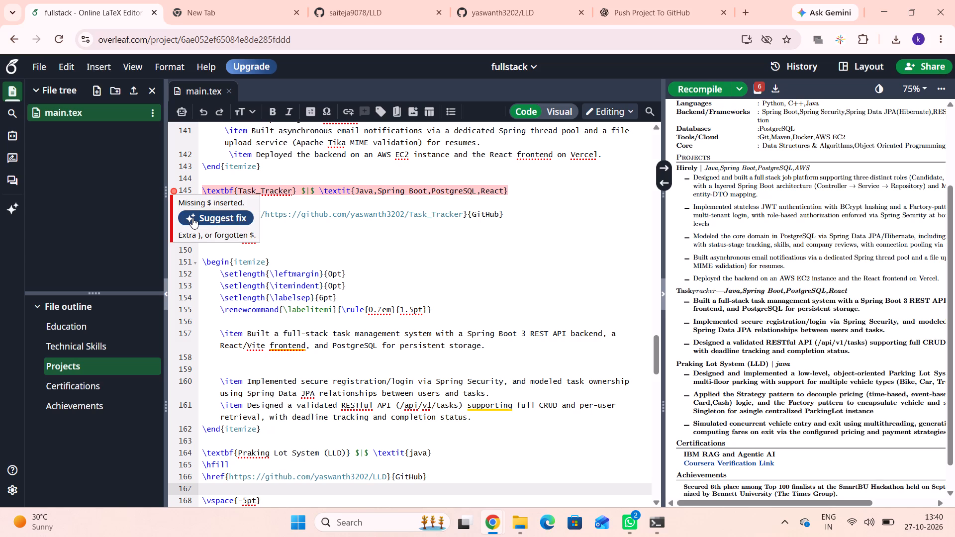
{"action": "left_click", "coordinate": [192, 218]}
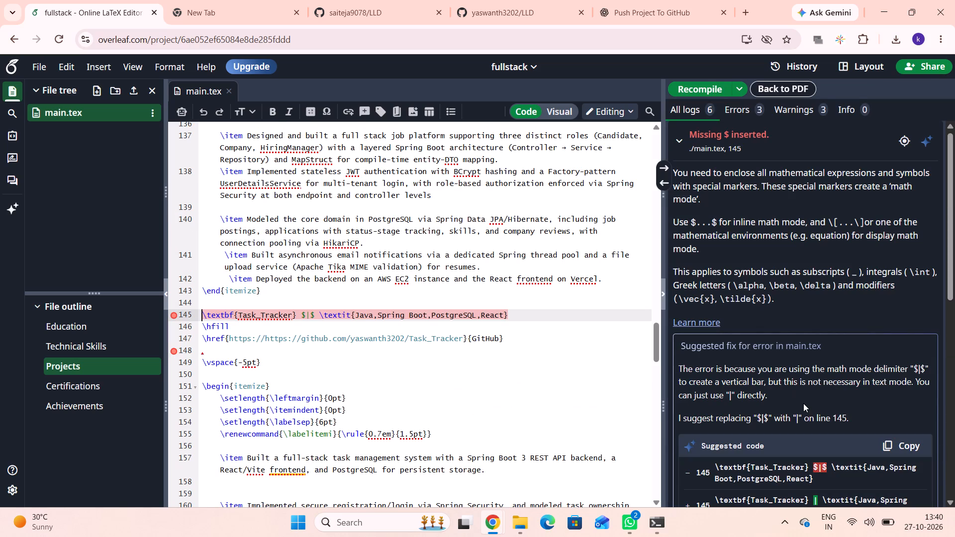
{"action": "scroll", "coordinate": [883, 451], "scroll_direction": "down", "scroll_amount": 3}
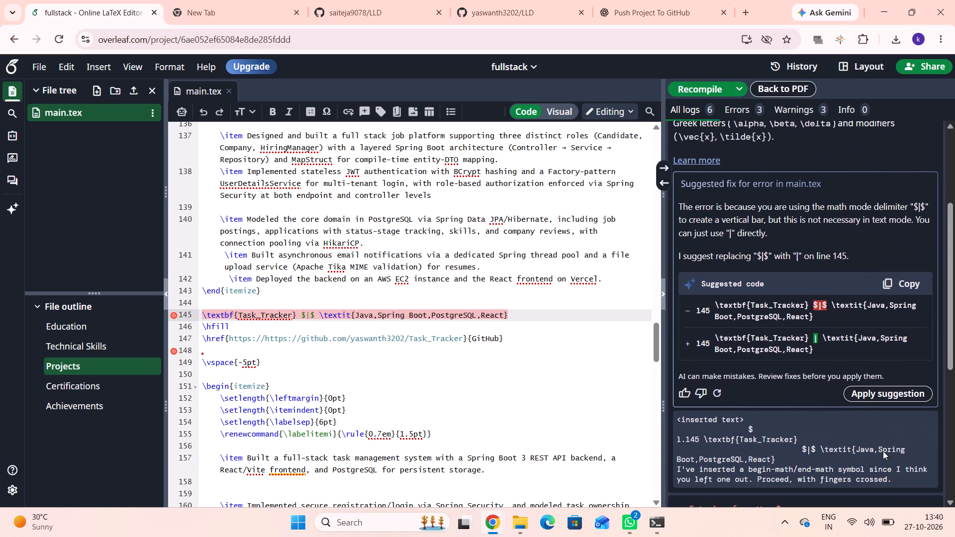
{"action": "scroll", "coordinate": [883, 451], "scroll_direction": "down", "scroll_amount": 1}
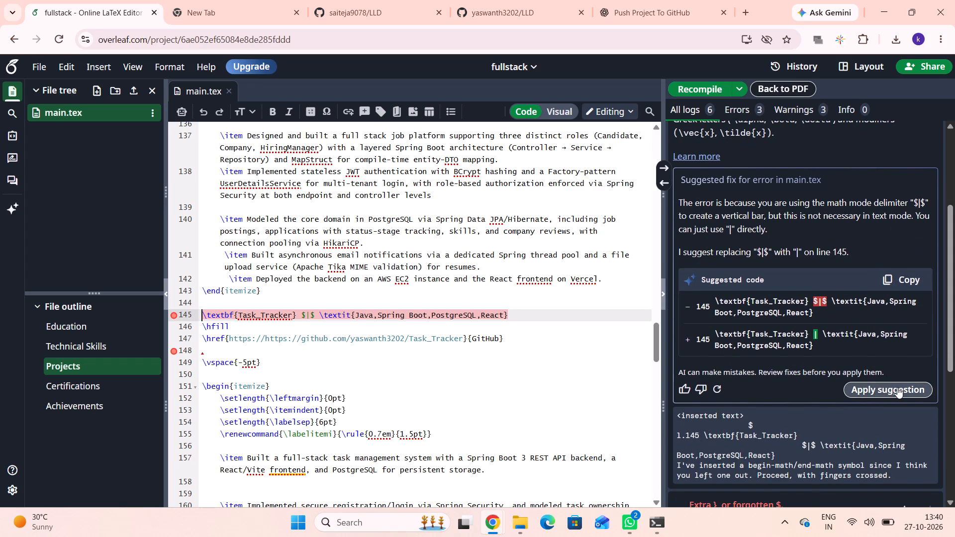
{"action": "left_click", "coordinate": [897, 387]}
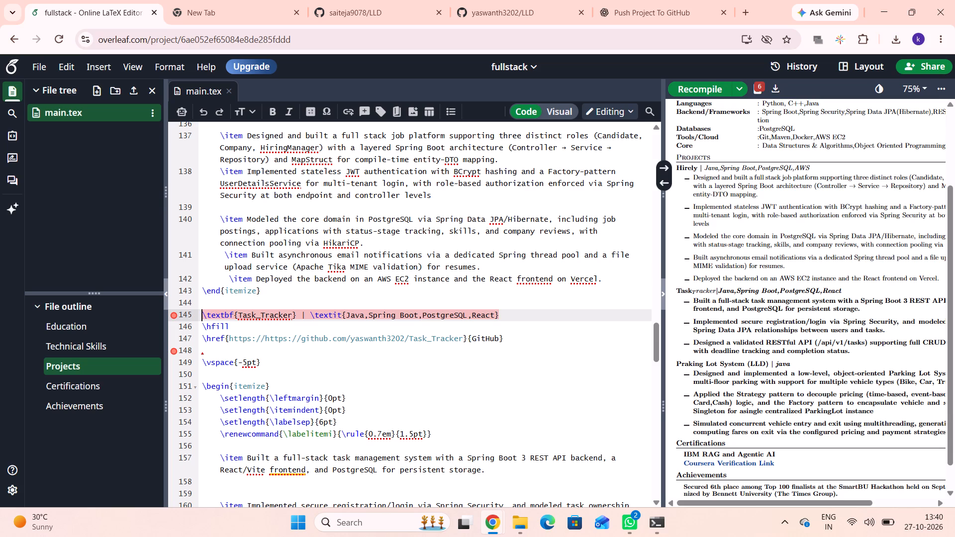
Remove the underscore from the Task_Tracker heading so it reads TaskTracker, and recompile the résumé.
{"action": "left_click", "coordinate": [260, 315]}
{"action": "key", "text": "BackSpace"}
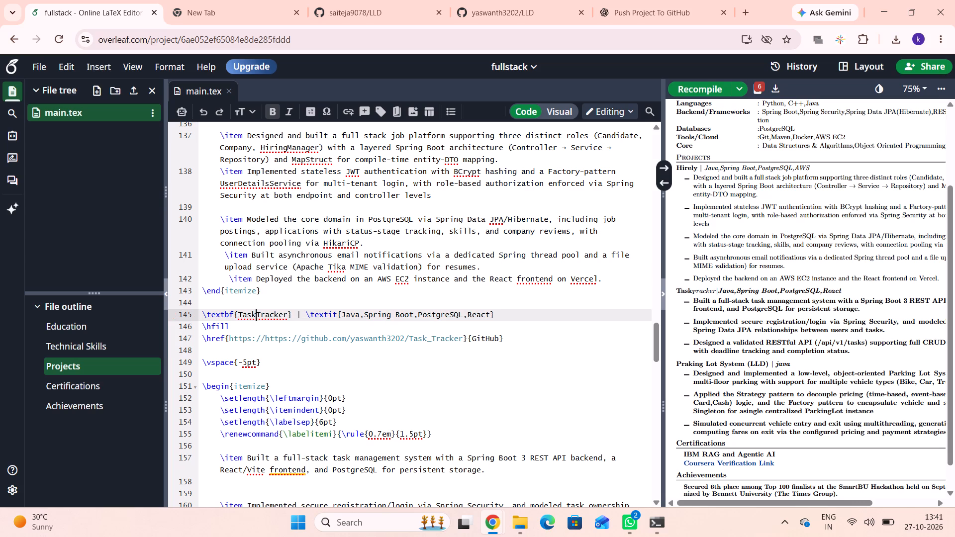
{"action": "key", "text": "ctrl+s"}
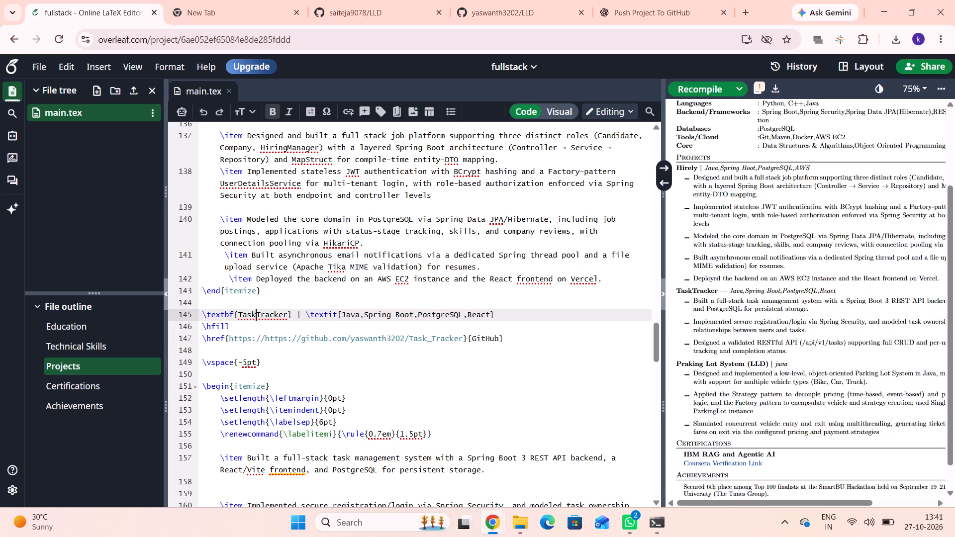
Replace the | separator in the TaskTracker heading with the $|$ separator copied from the Hirely heading.
{"action": "left_click", "coordinate": [304, 317]}
{"action": "scroll", "coordinate": [304, 317], "scroll_direction": "up", "scroll_amount": 1}
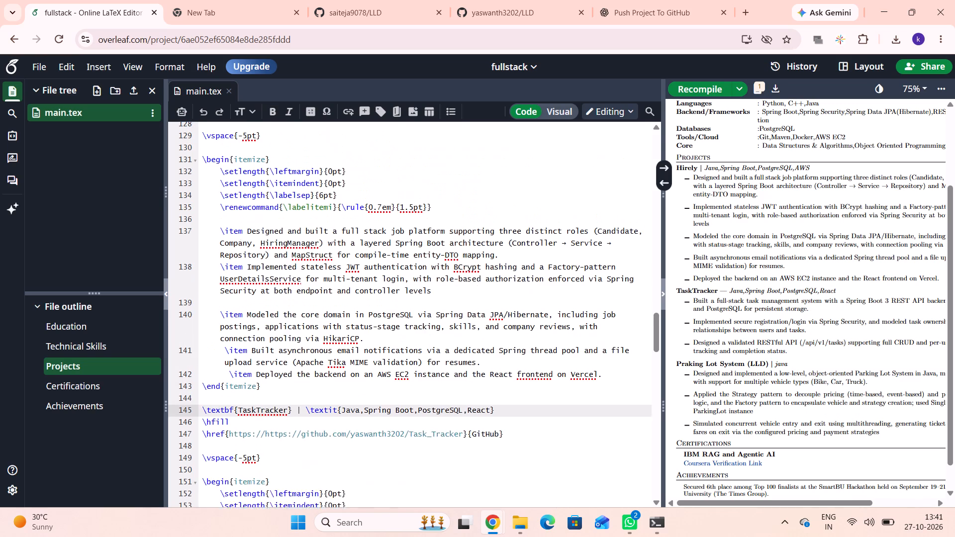
{"action": "scroll", "coordinate": [304, 317], "scroll_direction": "up", "scroll_amount": 3}
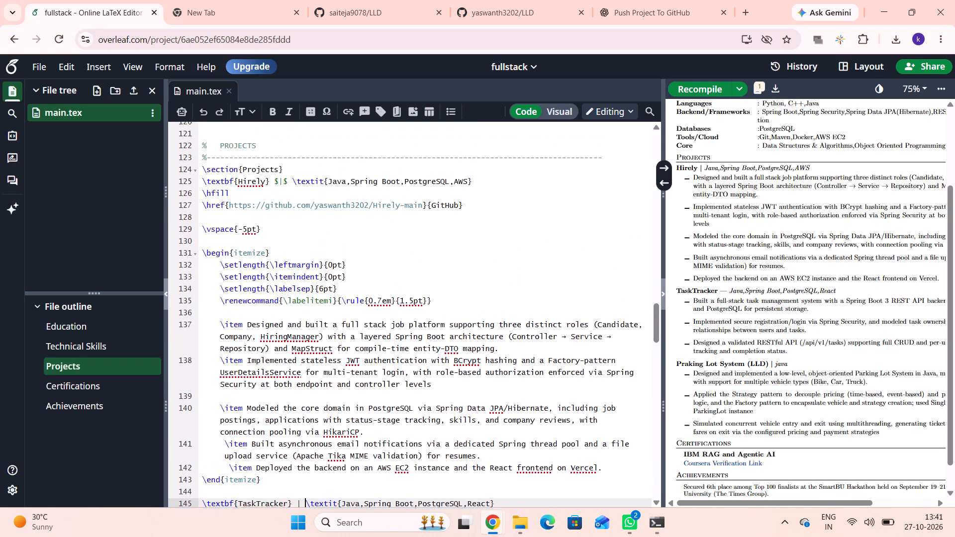
{"action": "scroll", "coordinate": [304, 317], "scroll_direction": "up", "scroll_amount": 1}
{"action": "left_click_drag", "start_coordinate": [274, 182], "coordinate": [288, 183]}
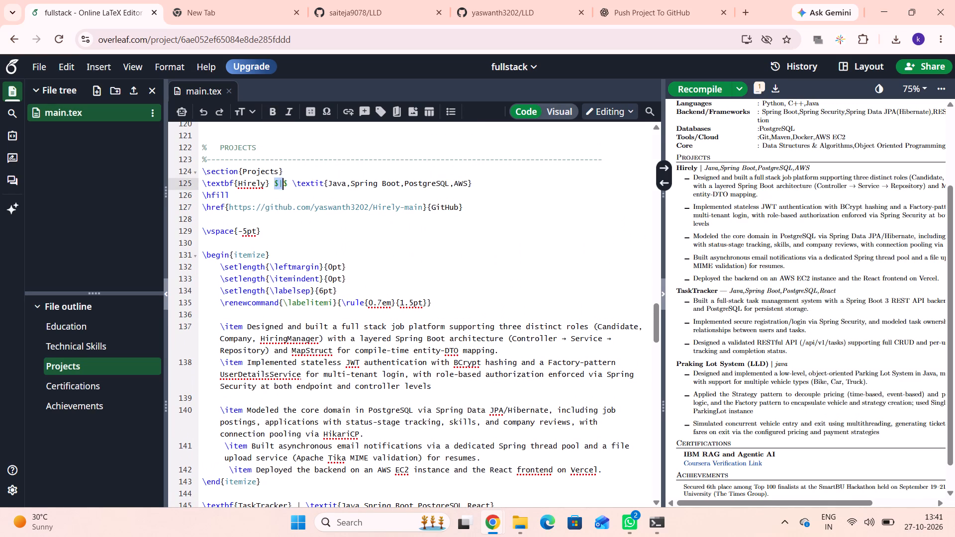
{"action": "left_click_drag", "start_coordinate": [288, 183], "coordinate": [290, 183]}
{"action": "key", "text": "ctrl+c"}
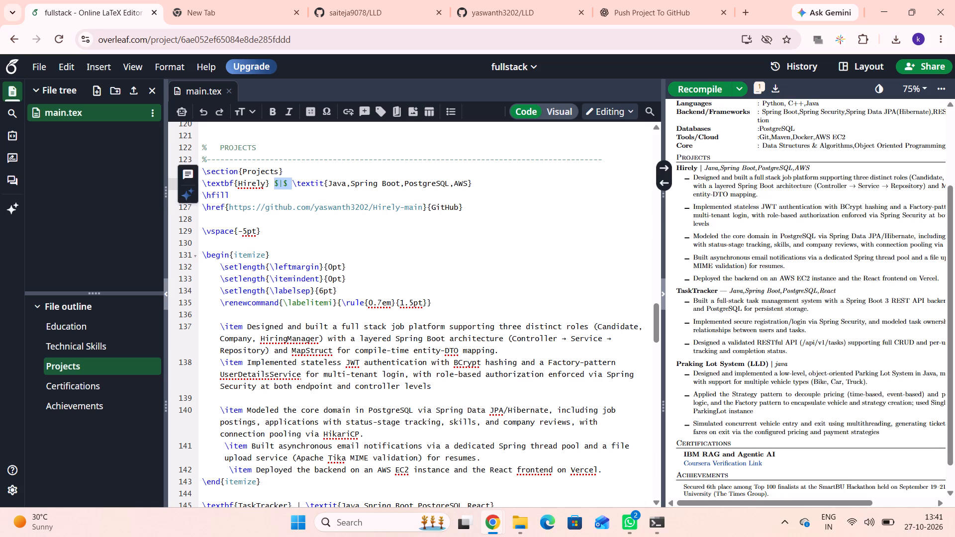
{"action": "scroll", "coordinate": [352, 306], "scroll_direction": "down", "scroll_amount": 3}
{"action": "scroll", "coordinate": [352, 306], "scroll_direction": "up", "scroll_amount": 1}
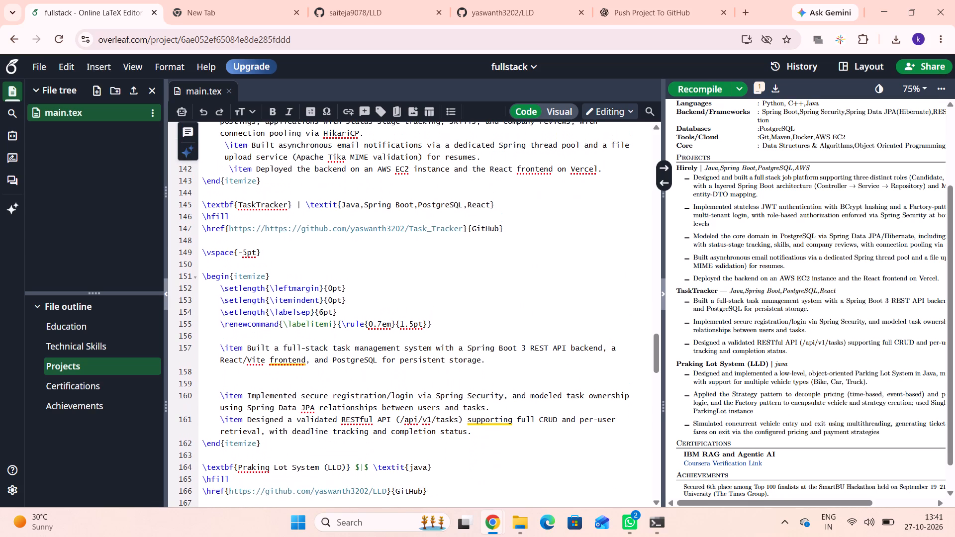
{"action": "scroll", "coordinate": [352, 306], "scroll_direction": "up", "scroll_amount": 1}
{"action": "left_click_drag", "start_coordinate": [293, 224], "coordinate": [305, 224]}
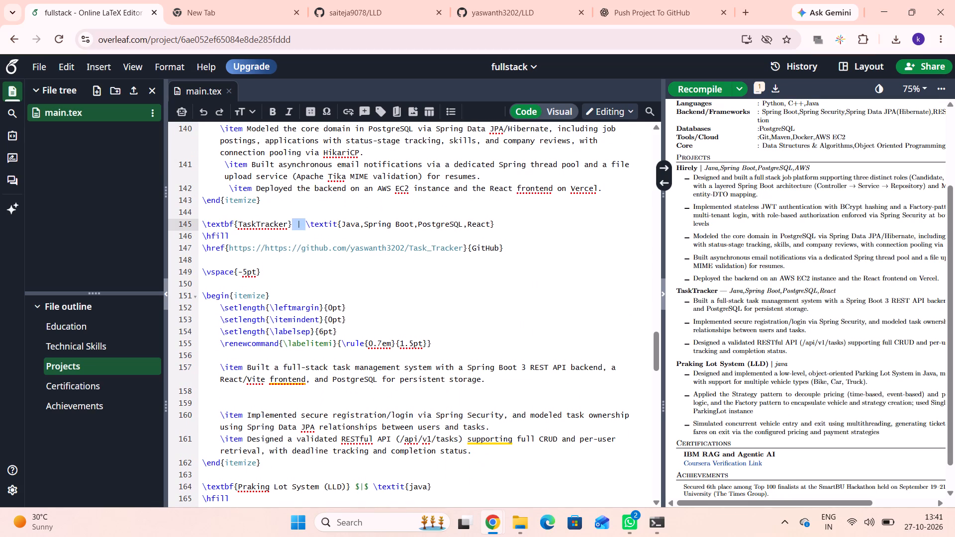
{"action": "left_click_drag", "start_coordinate": [305, 224], "coordinate": [305, 224]}
{"action": "key", "text": "ctrl+v"}
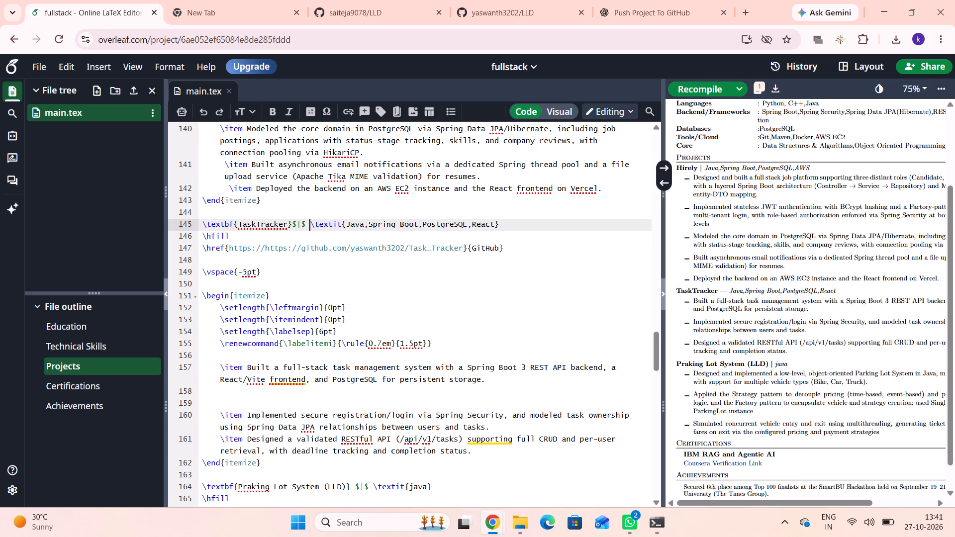
Add a space after the name TaskTracker and another after the $|$ separator in its heading, and recompile the résumé.
{"action": "scroll", "coordinate": [305, 224], "scroll_direction": "up", "scroll_amount": 2}
{"action": "scroll", "coordinate": [305, 224], "scroll_direction": "down", "scroll_amount": 1}
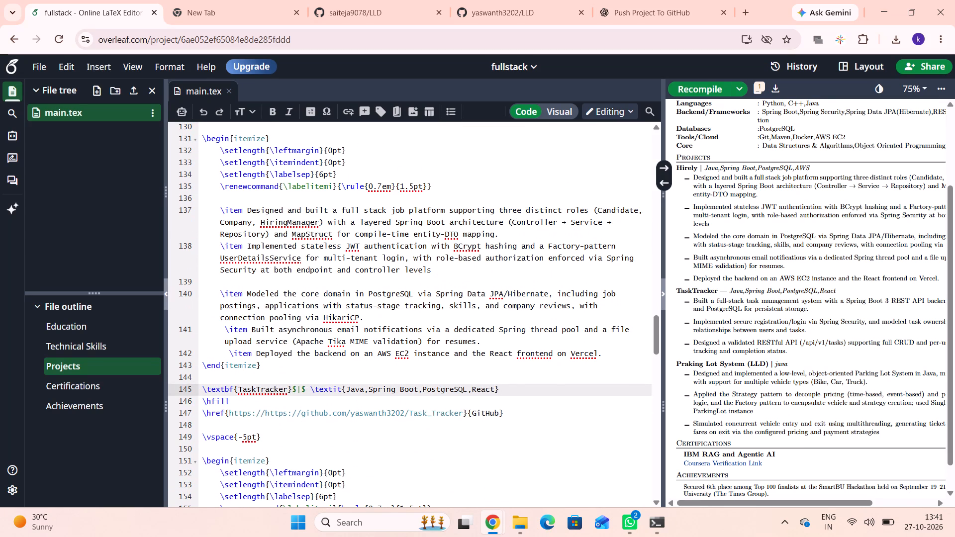
{"action": "left_click", "coordinate": [290, 391]}
{"action": "key", "text": "space"}
{"action": "left_click", "coordinate": [311, 391]}
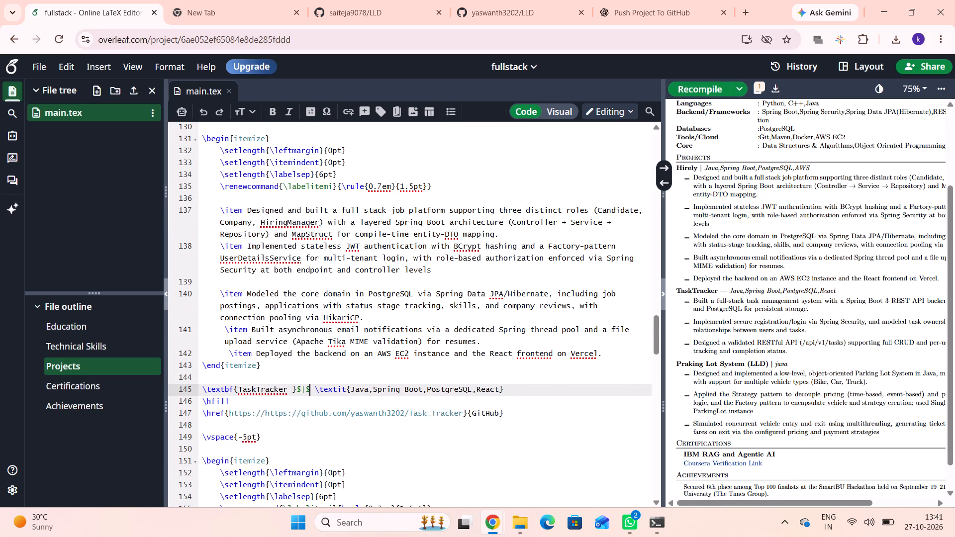
{"action": "key", "text": "space"}
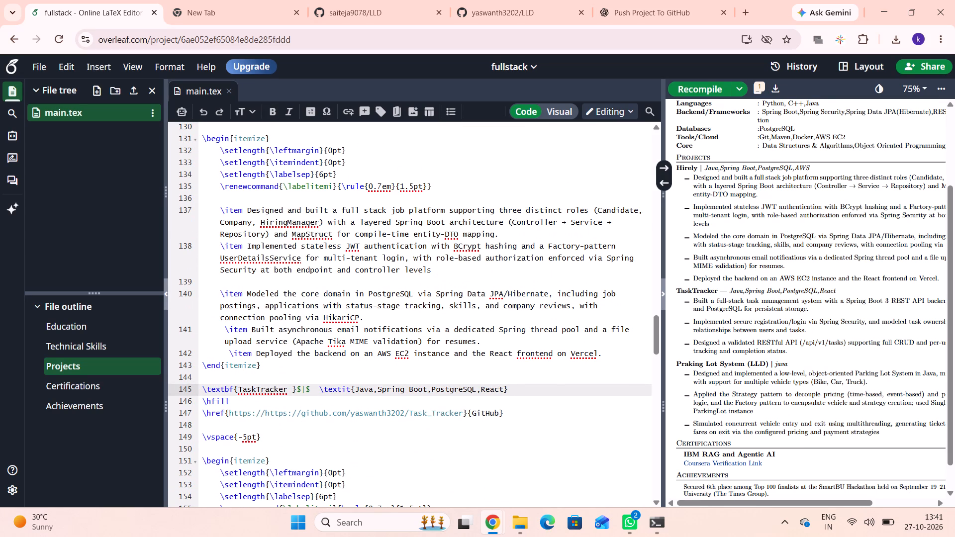
{"action": "key", "text": "ctrl+s"}
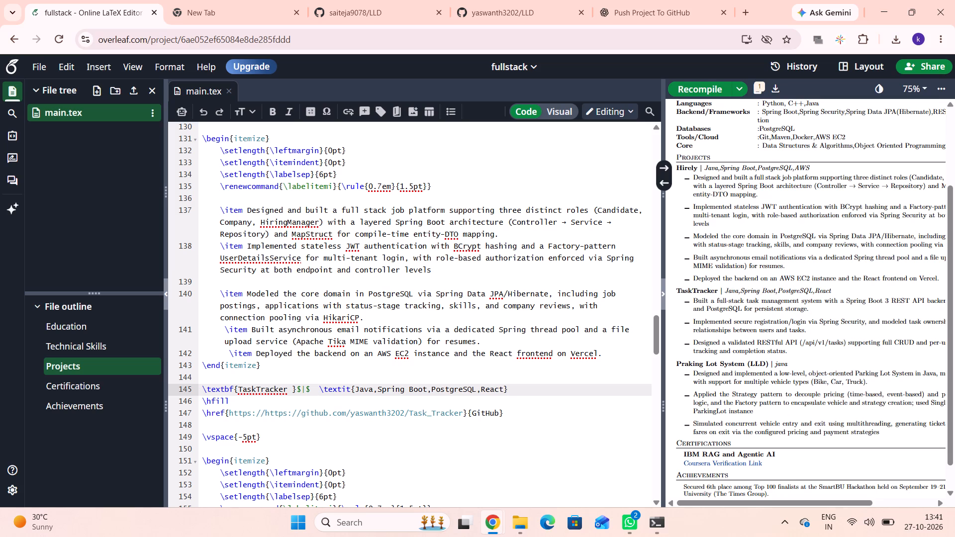
Review the source from the TaskTracker block to the Parking Lot project, examining the Parking Lot heading line and its list setup.
{"action": "scroll", "coordinate": [341, 423], "scroll_direction": "down", "scroll_amount": 1}
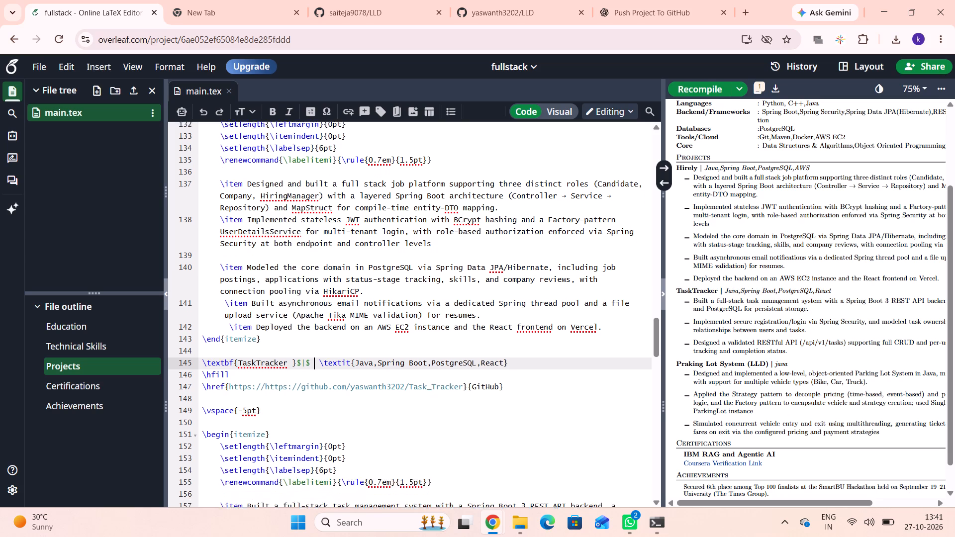
{"action": "scroll", "coordinate": [341, 423], "scroll_direction": "down", "scroll_amount": 2}
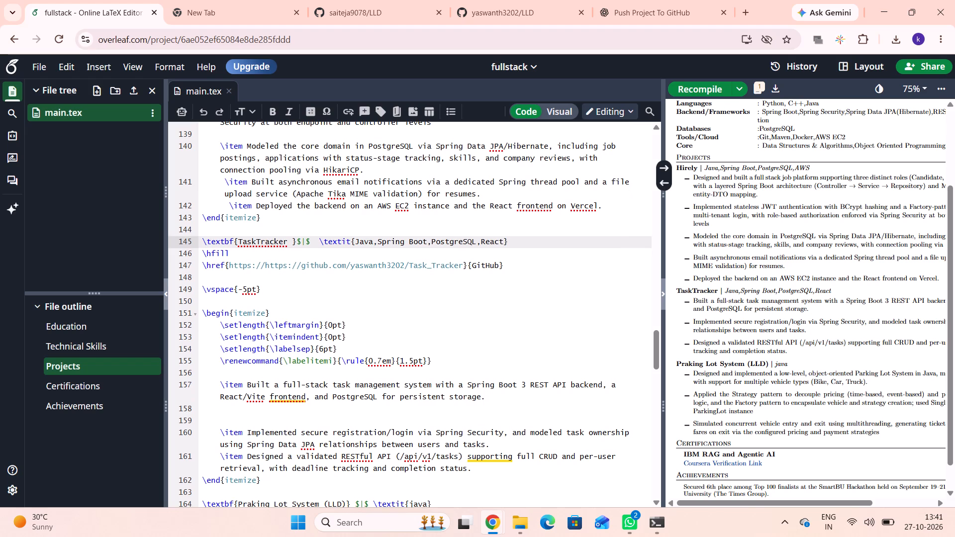
{"action": "scroll", "coordinate": [341, 423], "scroll_direction": "down", "scroll_amount": 2}
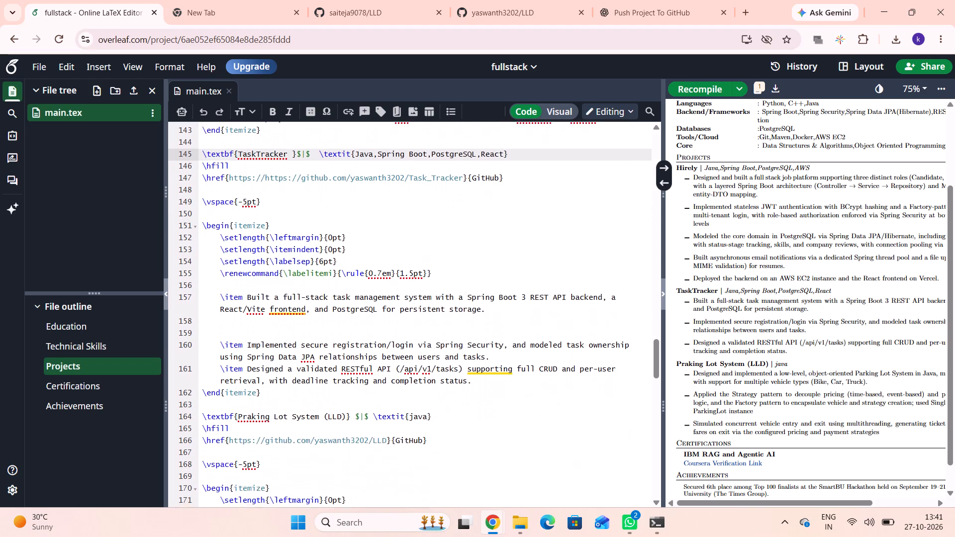
{"action": "scroll", "coordinate": [341, 423], "scroll_direction": "down", "scroll_amount": 2}
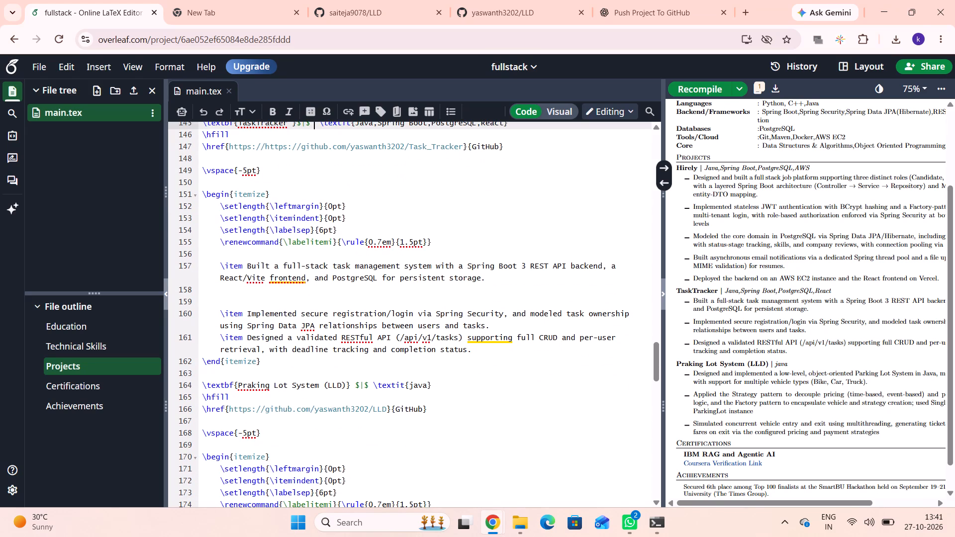
{"action": "left_click", "coordinate": [354, 384]}
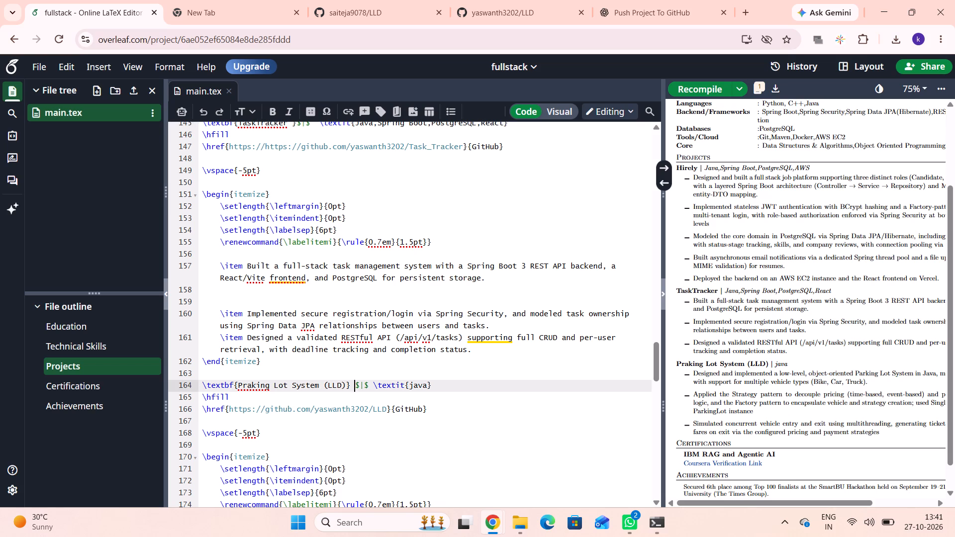
{"action": "triple_click", "coordinate": [243, 388]}
{"action": "scroll", "coordinate": [243, 388], "scroll_direction": "down", "scroll_amount": 1}
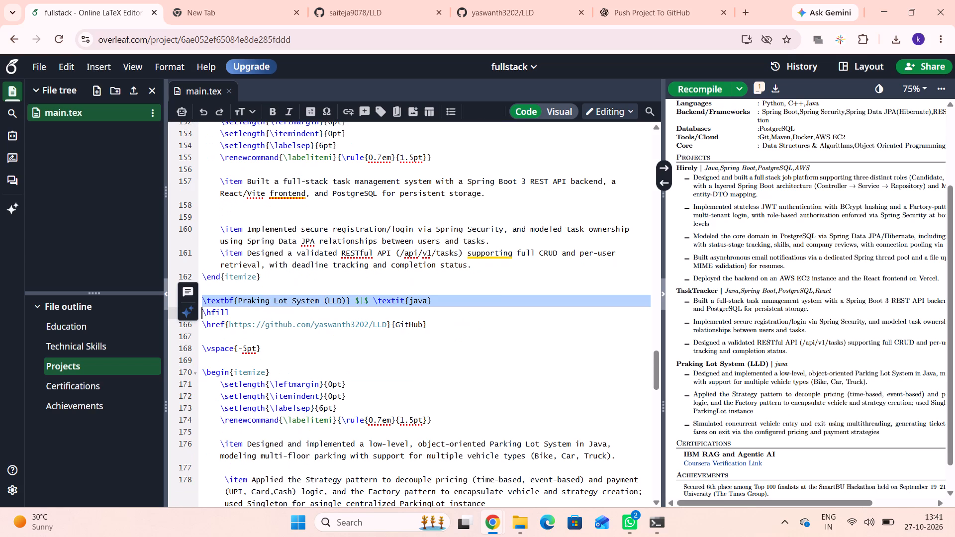
{"action": "scroll", "coordinate": [243, 388], "scroll_direction": "down", "scroll_amount": 1}
{"action": "scroll", "coordinate": [243, 388], "scroll_direction": "up", "scroll_amount": 2}
{"action": "scroll", "coordinate": [243, 388], "scroll_direction": "down", "scroll_amount": 1}
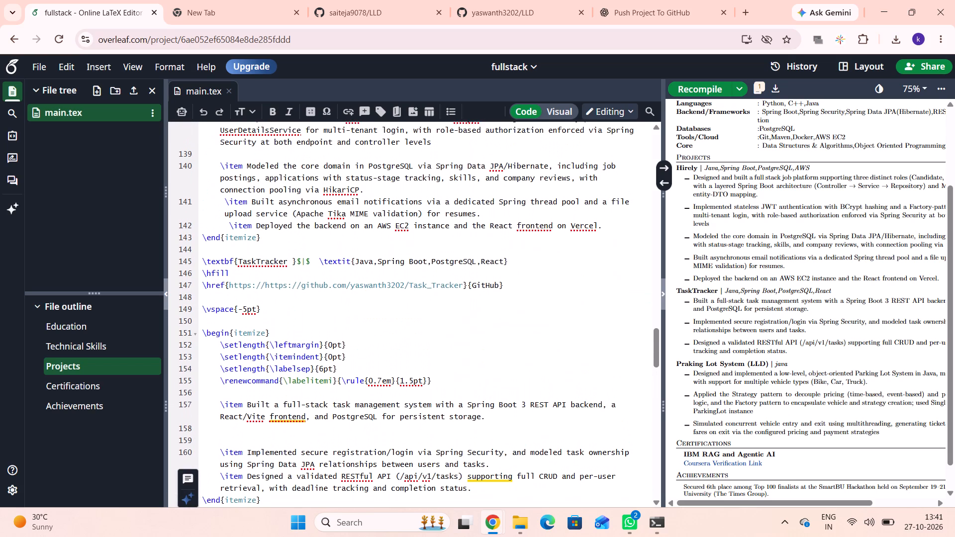
{"action": "scroll", "coordinate": [243, 388], "scroll_direction": "down", "scroll_amount": 3}
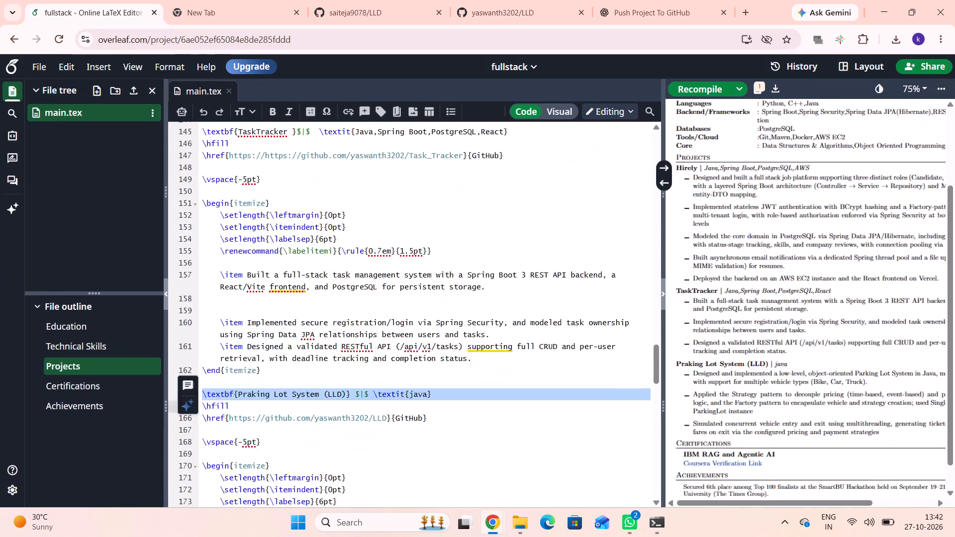
{"action": "scroll", "coordinate": [243, 388], "scroll_direction": "up", "scroll_amount": 1}
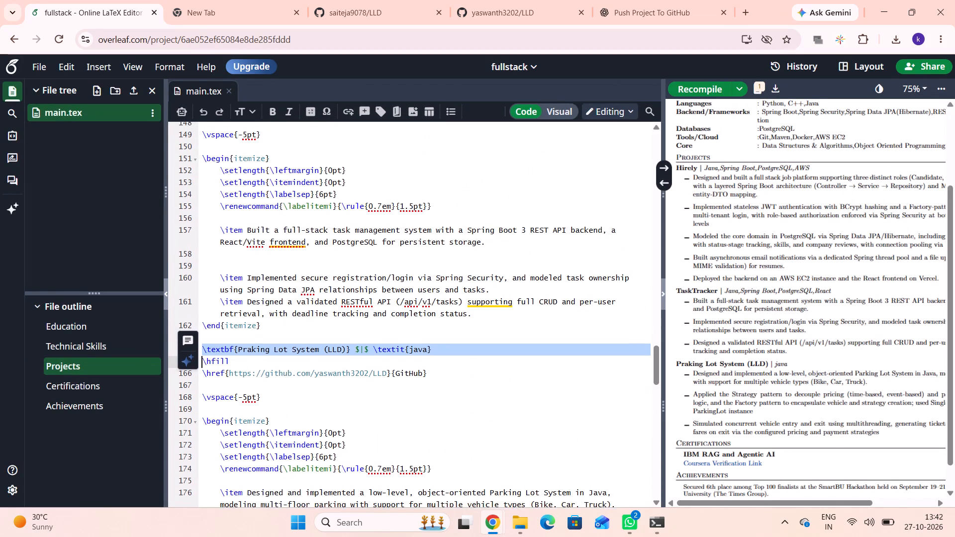
Review the Parking Lot source block and the compiled résumé from the Achievements section up to the name header.
{"action": "scroll", "coordinate": [243, 388], "scroll_direction": "up", "scroll_amount": 2}
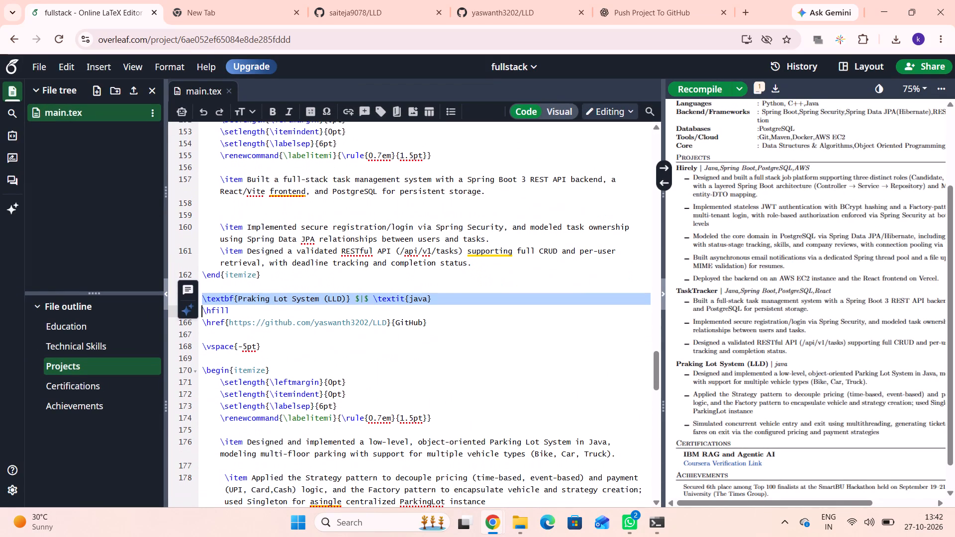
{"action": "scroll", "coordinate": [243, 388], "scroll_direction": "up", "scroll_amount": 1}
{"action": "left_click", "coordinate": [411, 447]}
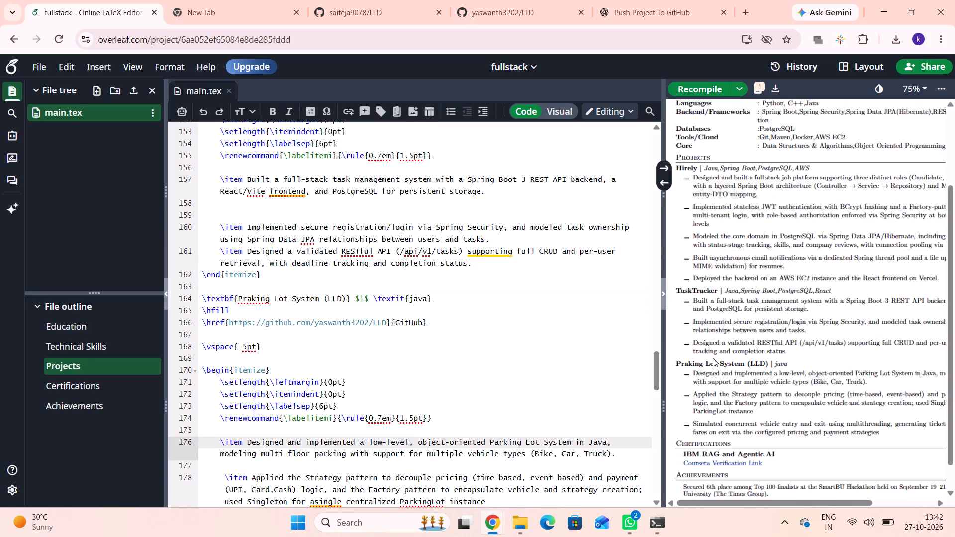
{"action": "scroll", "coordinate": [723, 407], "scroll_direction": "down", "scroll_amount": 1}
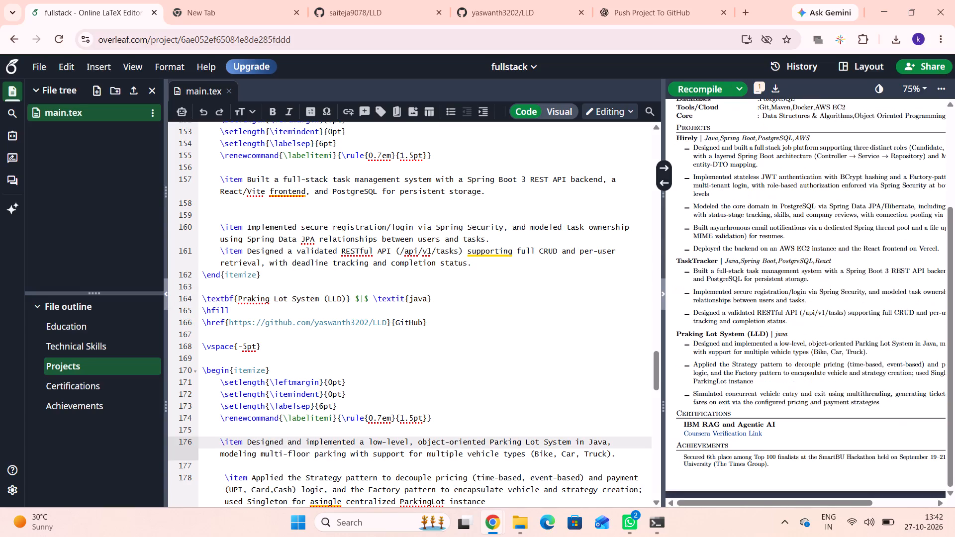
{"action": "scroll", "coordinate": [723, 407], "scroll_direction": "down", "scroll_amount": 1}
{"action": "scroll", "coordinate": [723, 407], "scroll_direction": "up", "scroll_amount": 1}
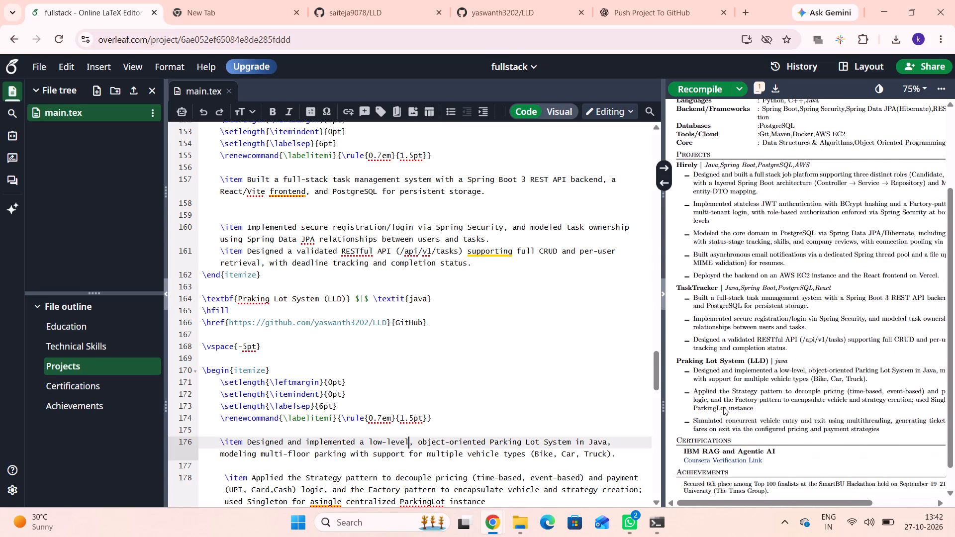
{"action": "scroll", "coordinate": [723, 407], "scroll_direction": "up", "scroll_amount": 2}
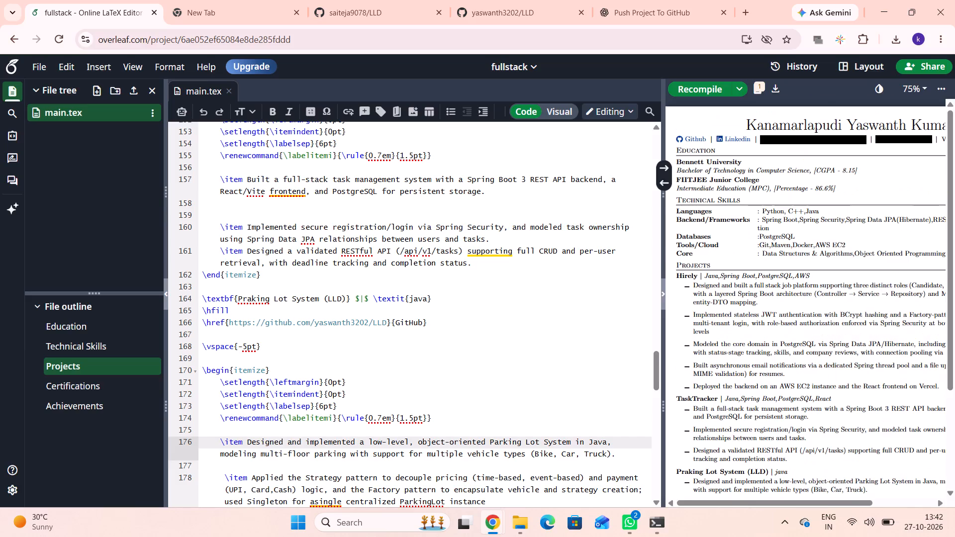
Test the Hirely project's GitHub link in the compiled résumé, and return to the Overleaf project.
{"action": "scroll", "coordinate": [723, 407], "scroll_direction": "left", "scroll_amount": 2}
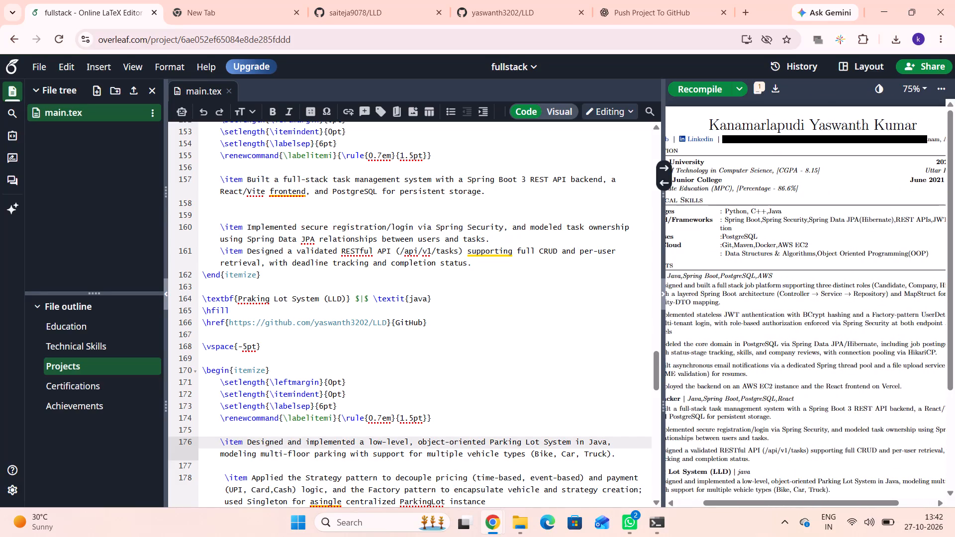
{"action": "scroll", "coordinate": [723, 407], "scroll_direction": "left", "scroll_amount": 1}
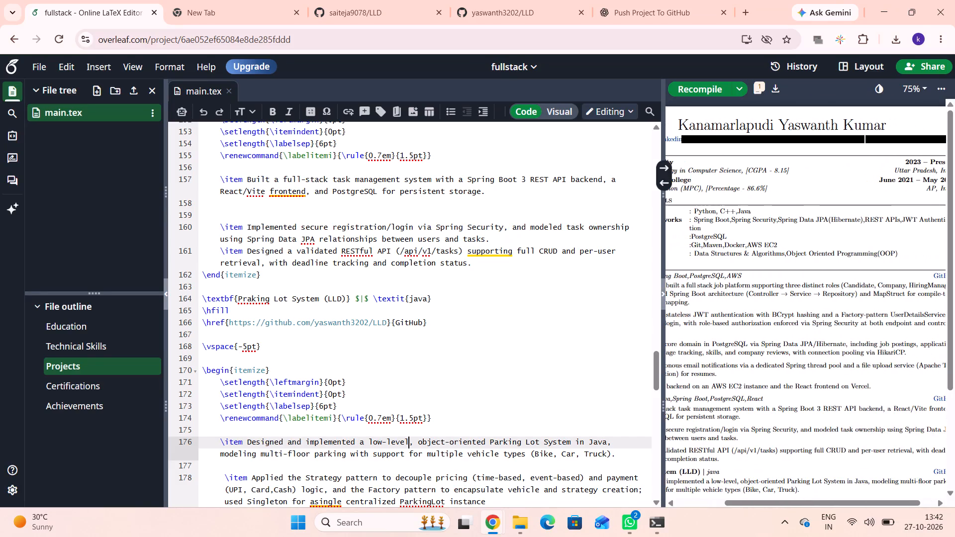
{"action": "scroll", "coordinate": [723, 407], "scroll_direction": "left", "scroll_amount": 1}
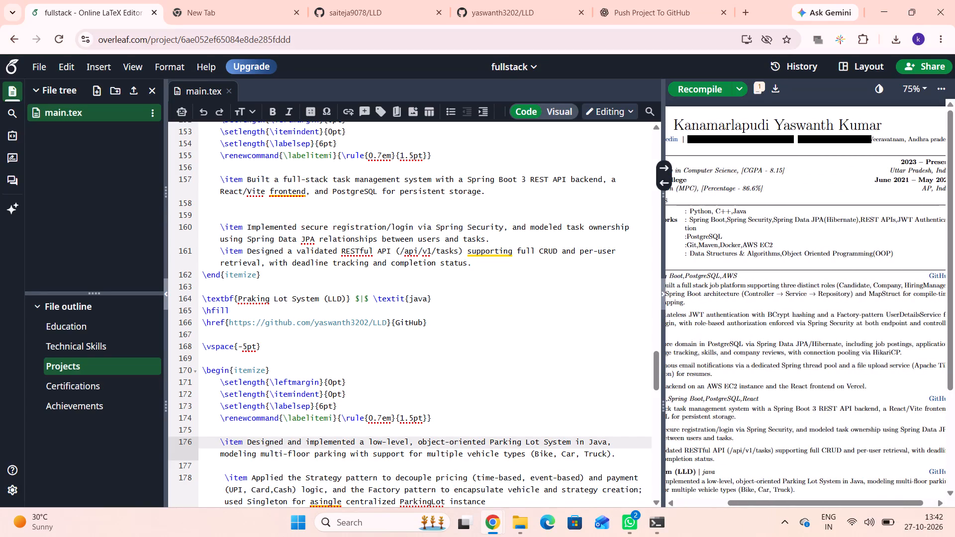
{"action": "left_click", "coordinate": [937, 278]}
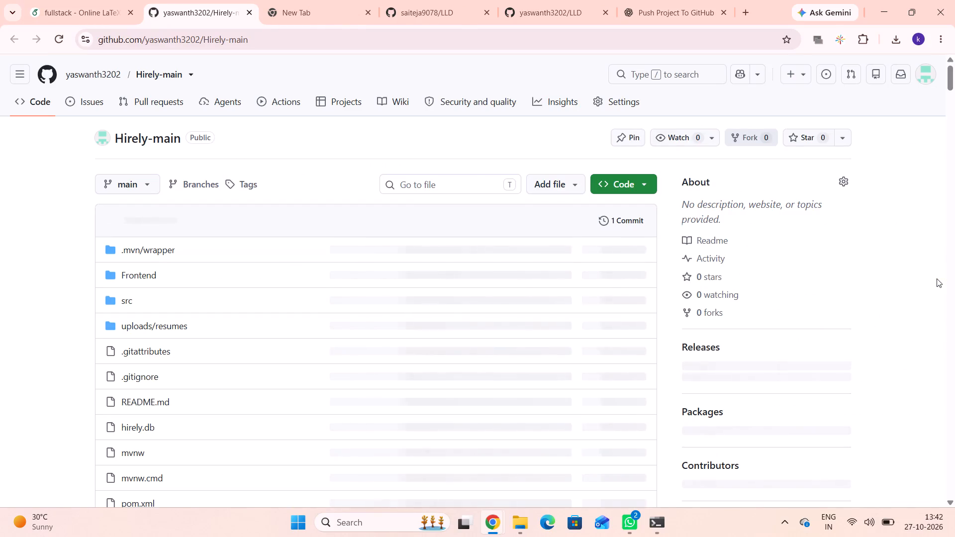
{"action": "double_click", "coordinate": [102, 13]}
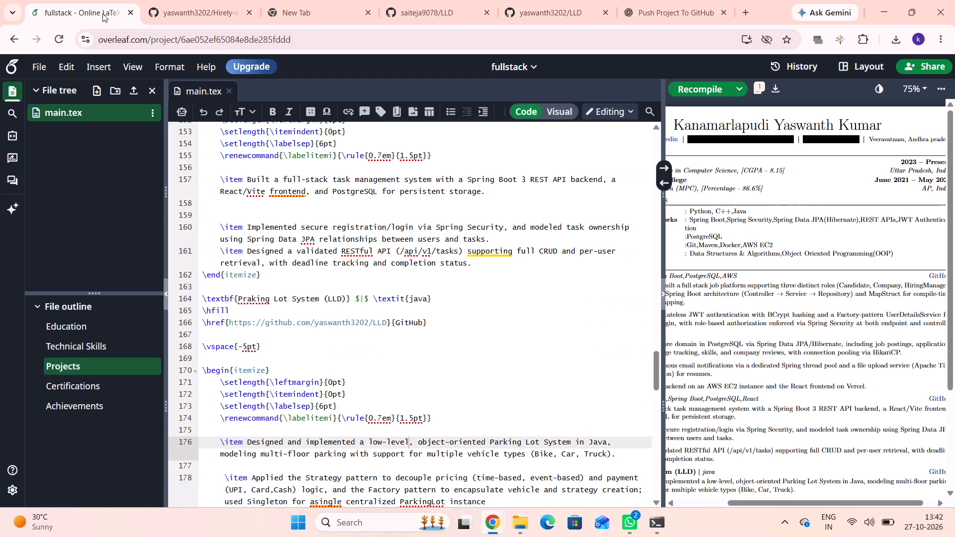
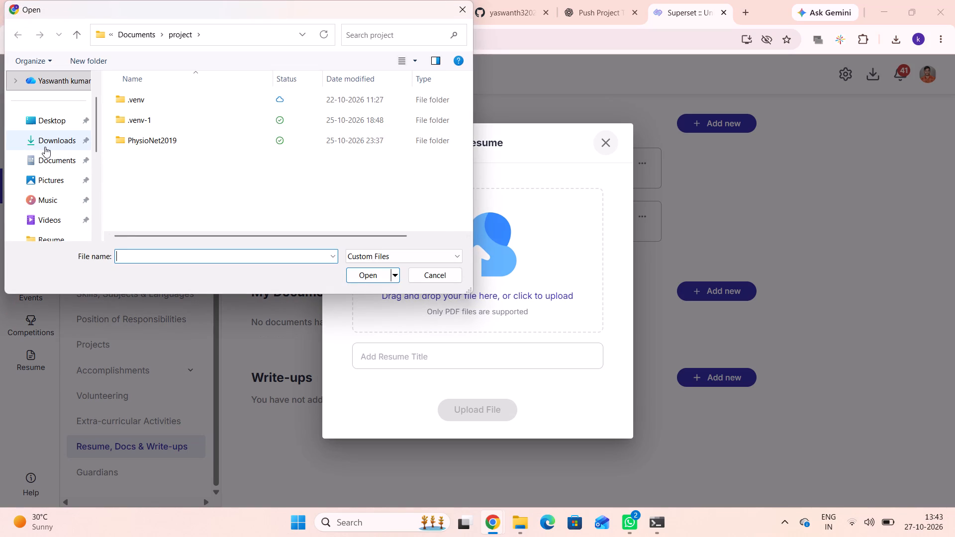
Upload fullstack.pdf from the Downloads folder to the résumés in the Superset profile.
{"action": "left_click", "coordinate": [45, 147]}
{"action": "left_click", "coordinate": [143, 110]}
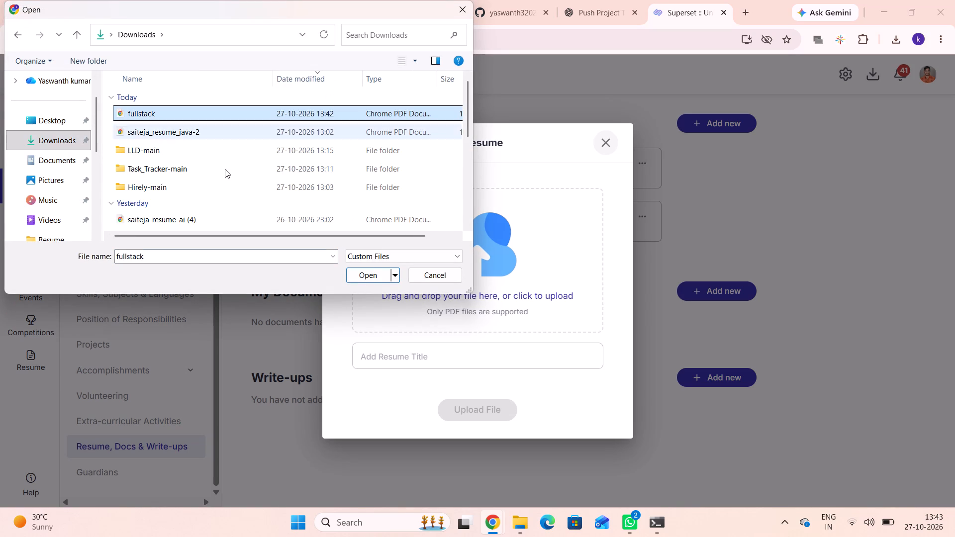
{"action": "left_click", "coordinate": [374, 278]}
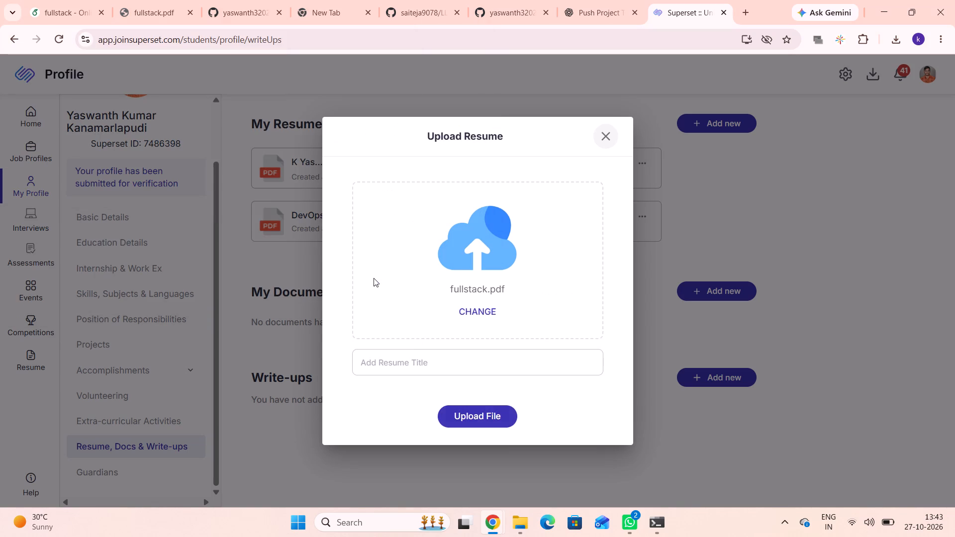
{"action": "left_click", "coordinate": [474, 413]}
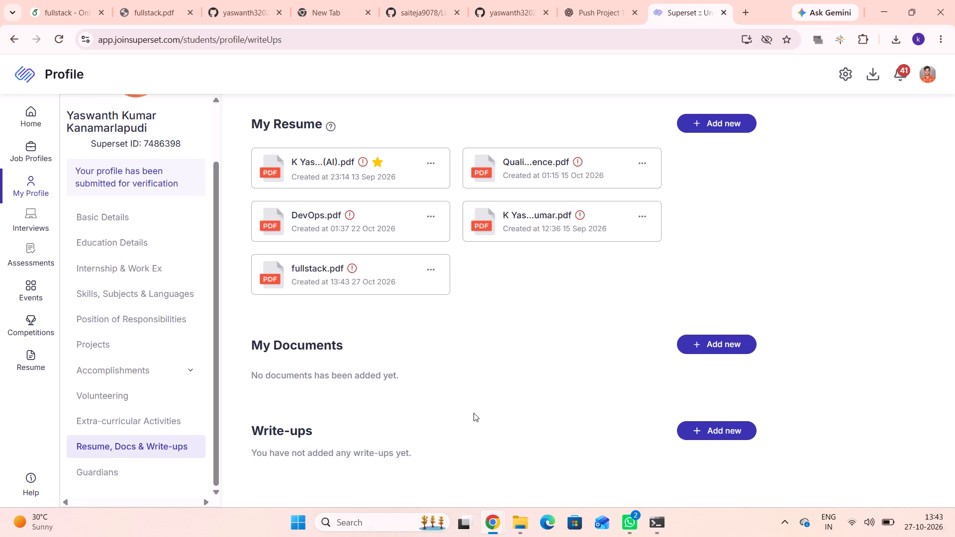
Open WhatBytes' Full Stack Developer job profile and read its full description, including responsibilities, qualifications and perks.
{"action": "left_click", "coordinate": [30, 111]}
{"action": "left_click", "coordinate": [31, 144]}
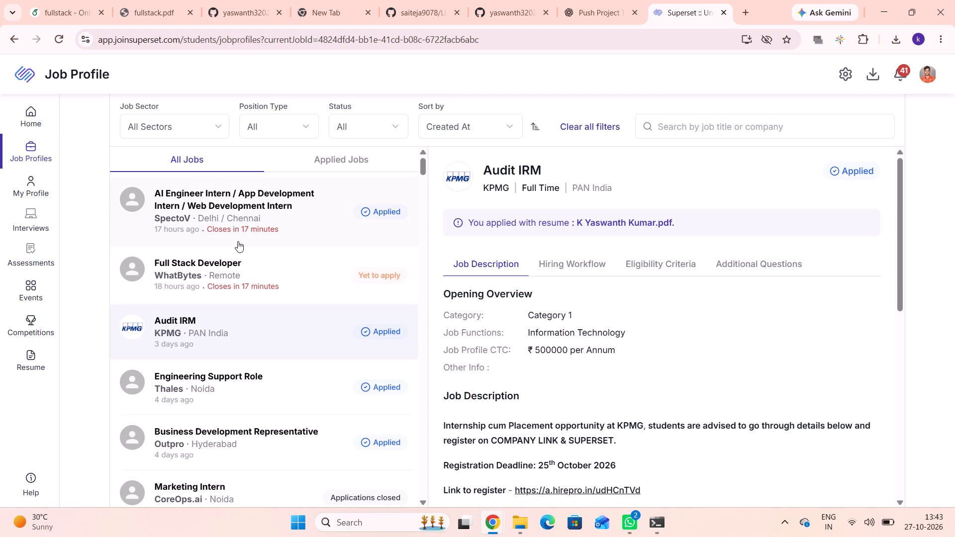
{"action": "left_click", "coordinate": [228, 271]}
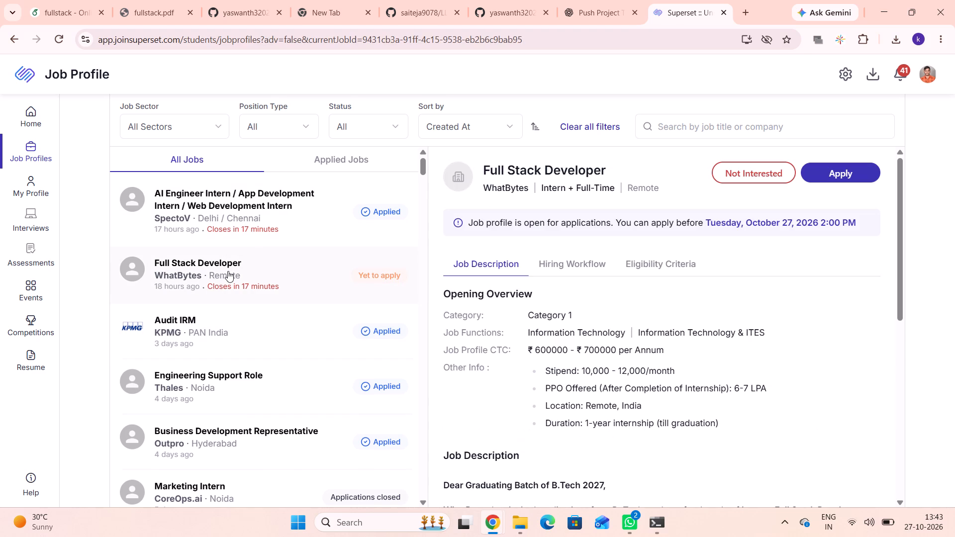
{"action": "scroll", "coordinate": [540, 402], "scroll_direction": "down", "scroll_amount": 2}
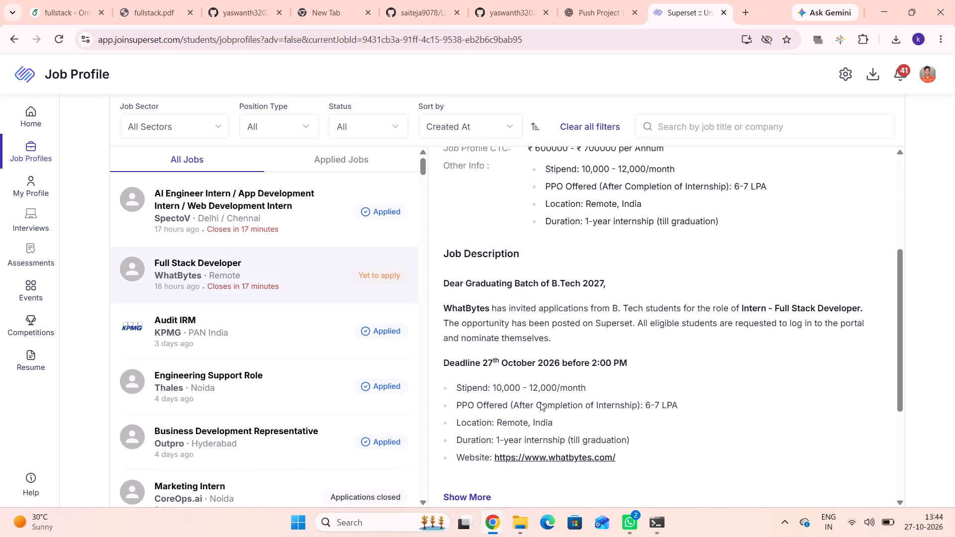
{"action": "scroll", "coordinate": [540, 402], "scroll_direction": "down", "scroll_amount": 2}
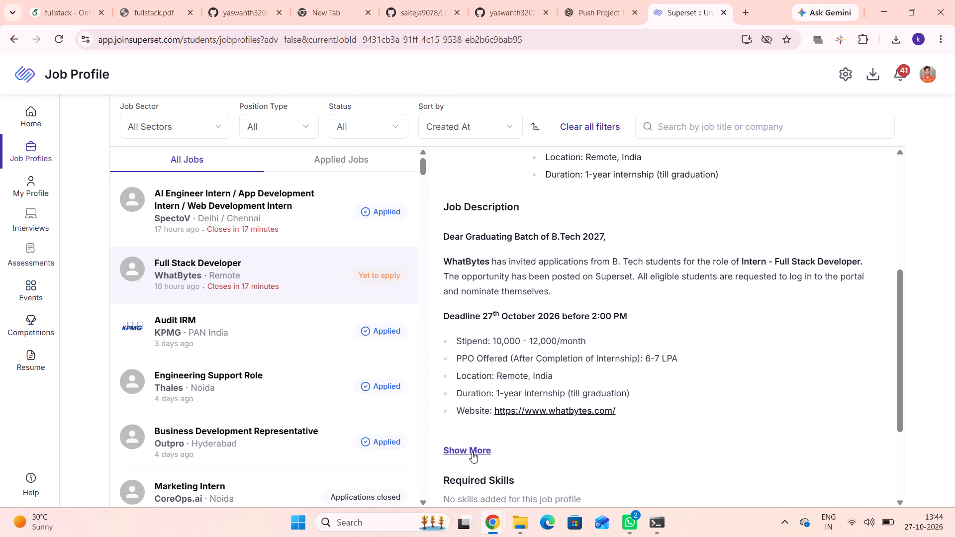
{"action": "left_click", "coordinate": [472, 452]}
{"action": "scroll", "coordinate": [511, 442], "scroll_direction": "down", "scroll_amount": 2}
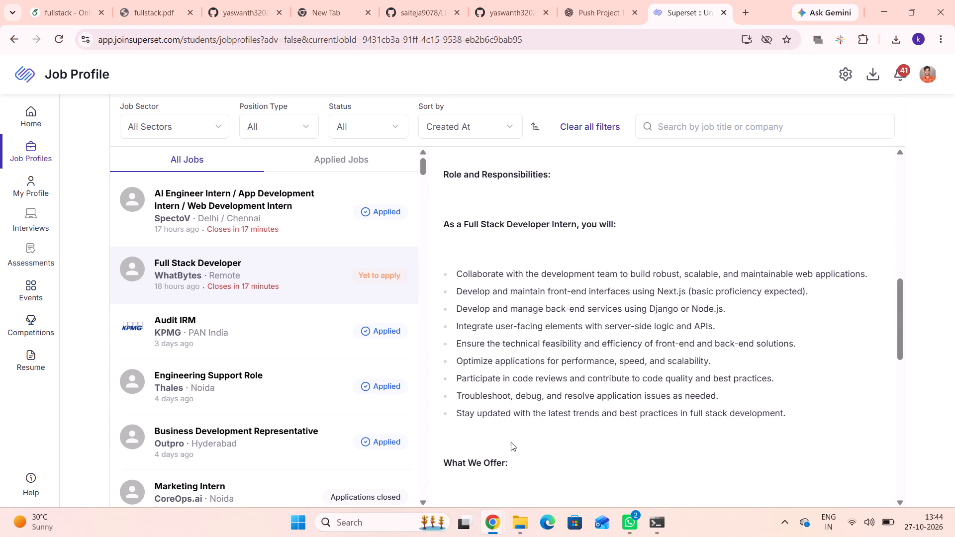
{"action": "scroll", "coordinate": [511, 442], "scroll_direction": "down", "scroll_amount": 3}
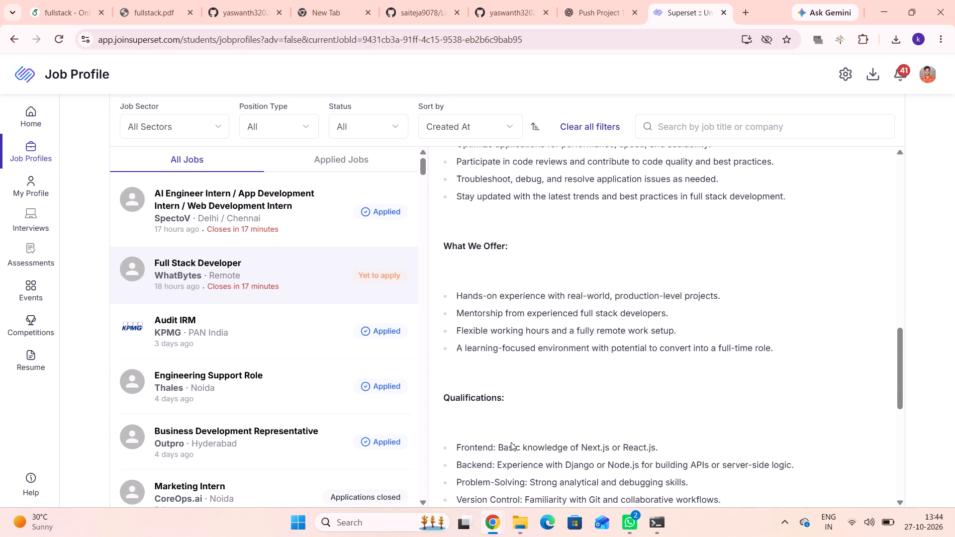
{"action": "scroll", "coordinate": [511, 442], "scroll_direction": "down", "scroll_amount": 3}
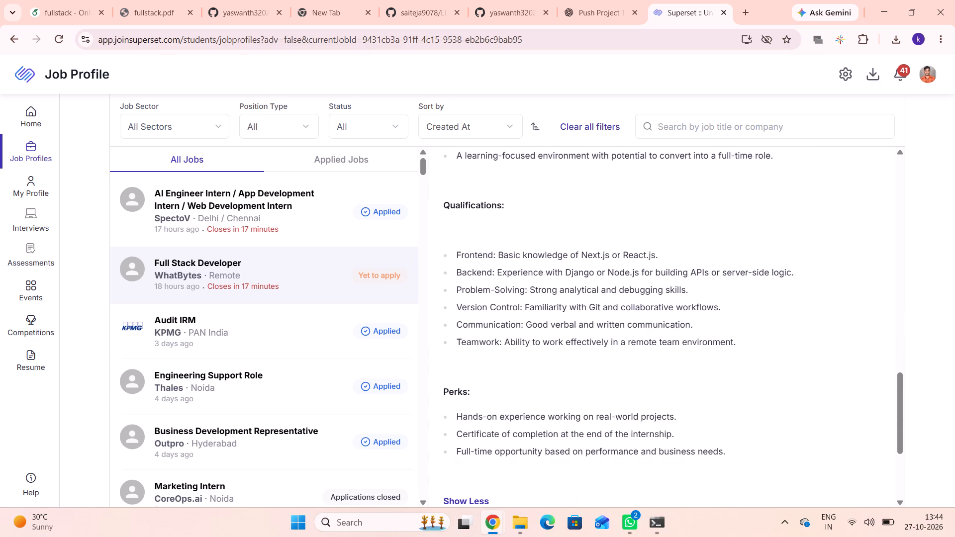
{"action": "scroll", "coordinate": [511, 442], "scroll_direction": "down", "scroll_amount": 3}
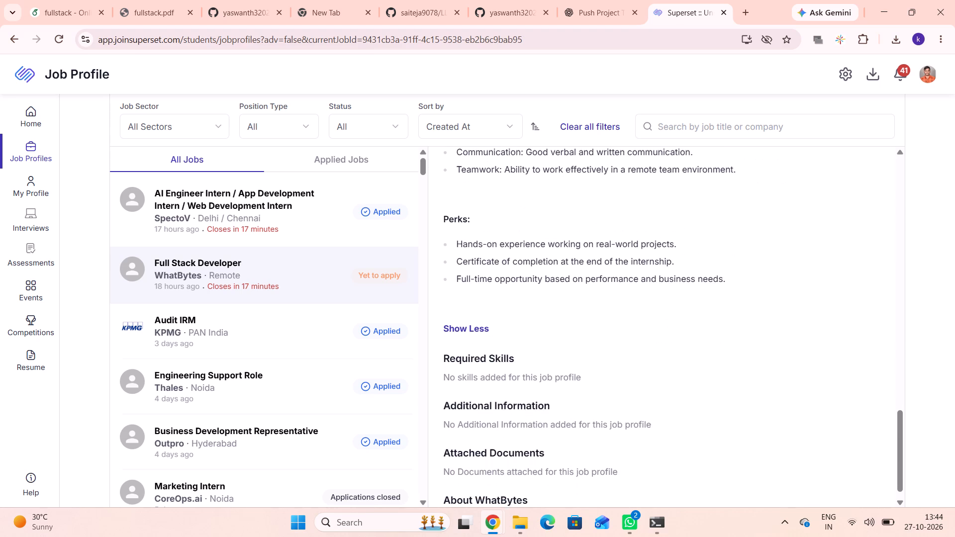
{"action": "scroll", "coordinate": [575, 216], "scroll_direction": "up", "scroll_amount": 9}
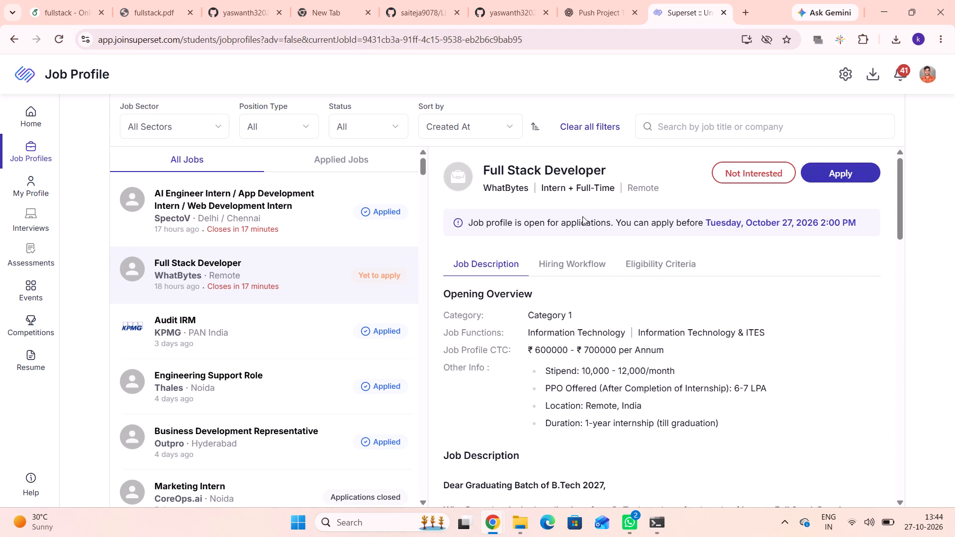
Apply for the WhatBytes Full Stack Developer job with fullstack.pdf as the résumé and a B.Tech CGPA of 8.15.
{"action": "left_click", "coordinate": [829, 170]}
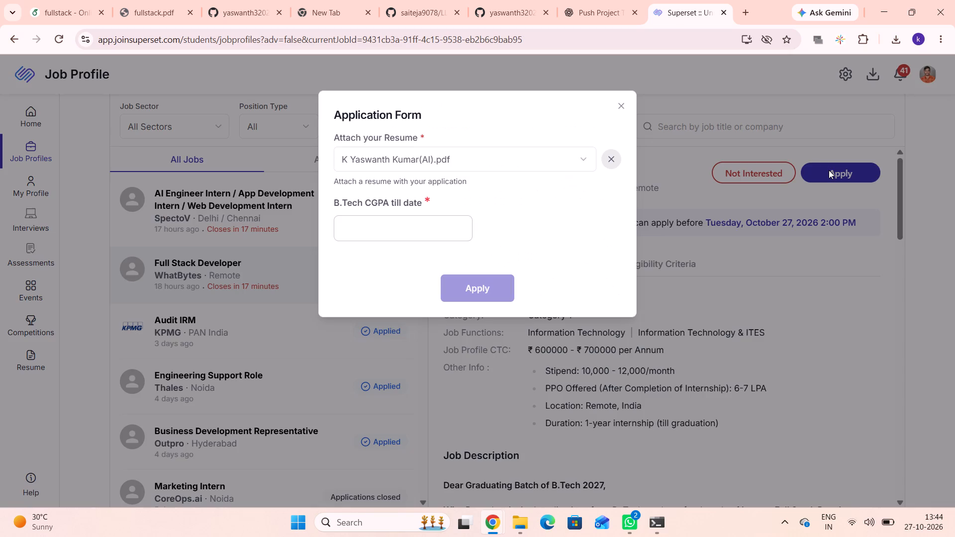
{"action": "left_click", "coordinate": [512, 156]}
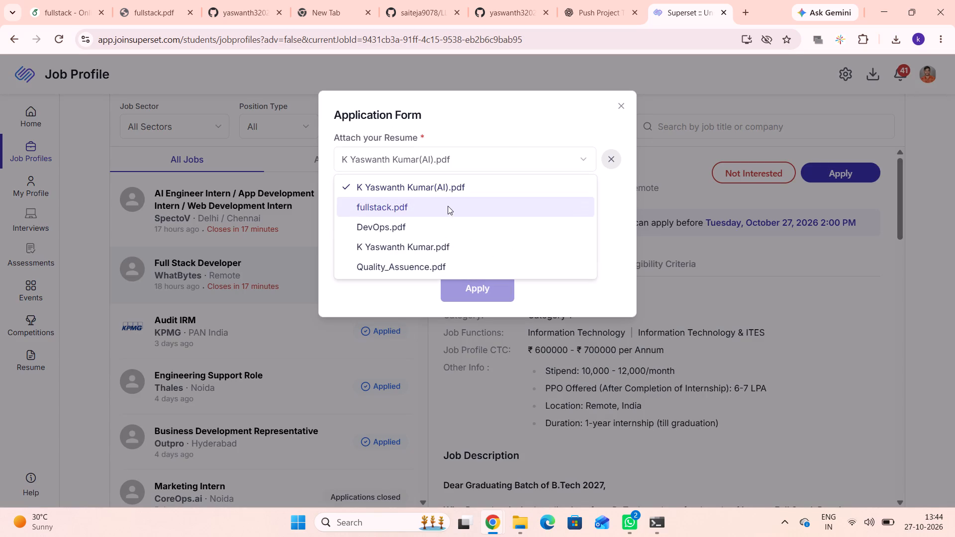
{"action": "left_click", "coordinate": [440, 215]}
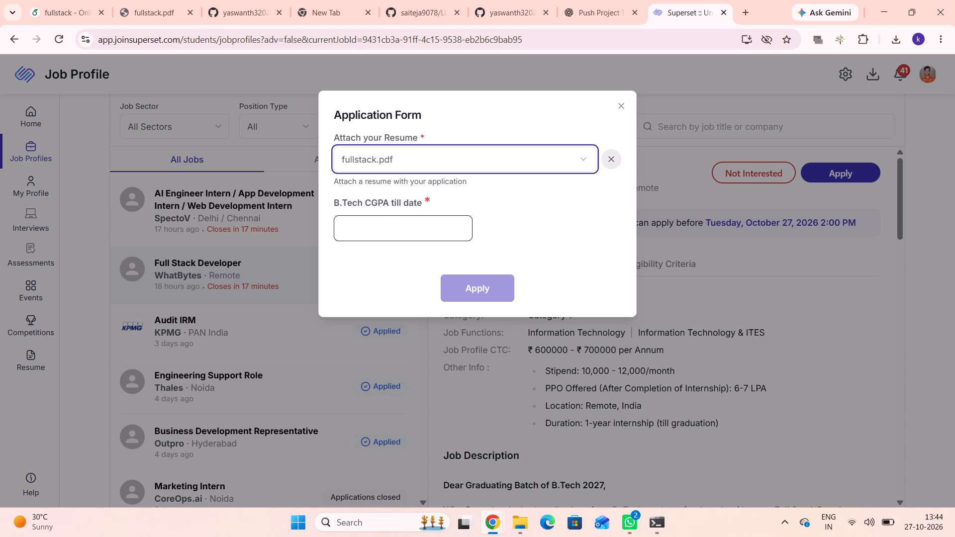
{"action": "left_click", "coordinate": [414, 238]}
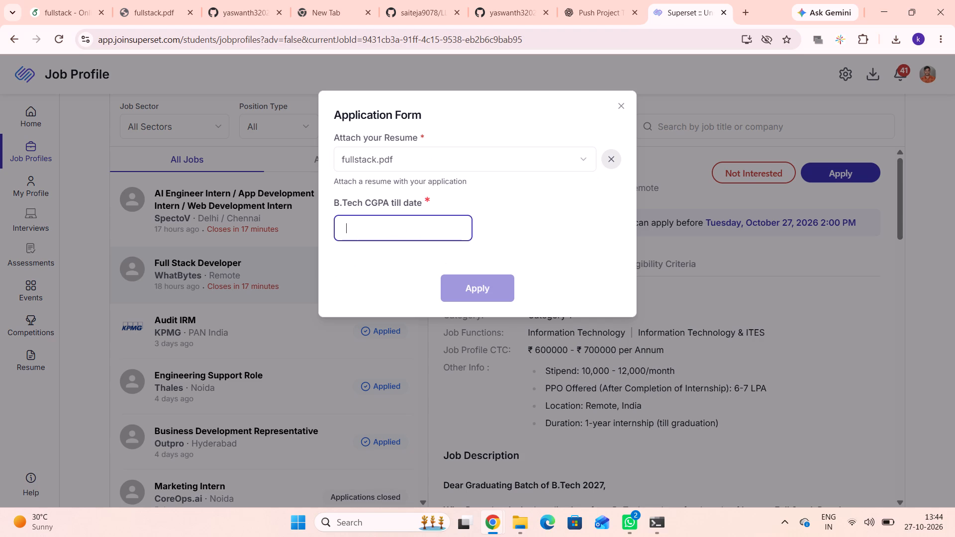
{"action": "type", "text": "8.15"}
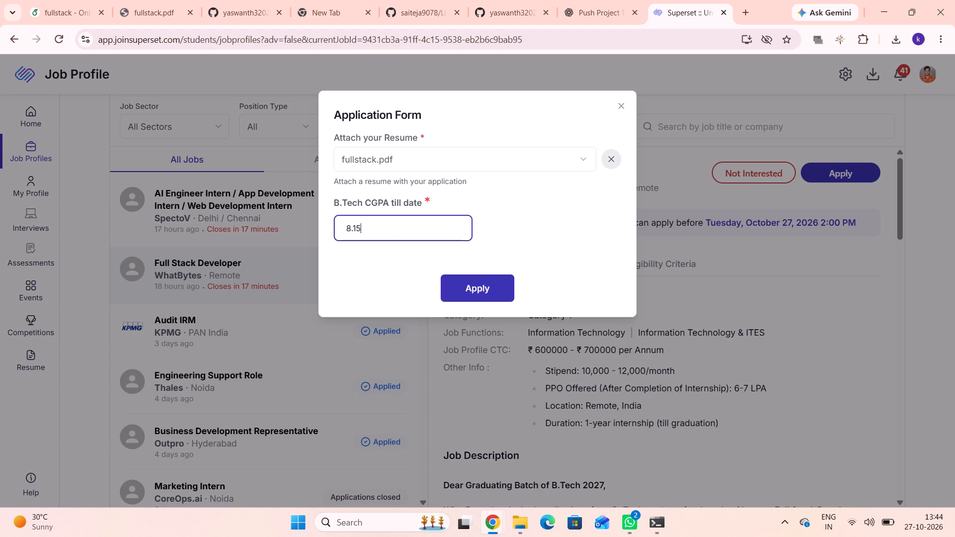
{"action": "left_click", "coordinate": [490, 289]}
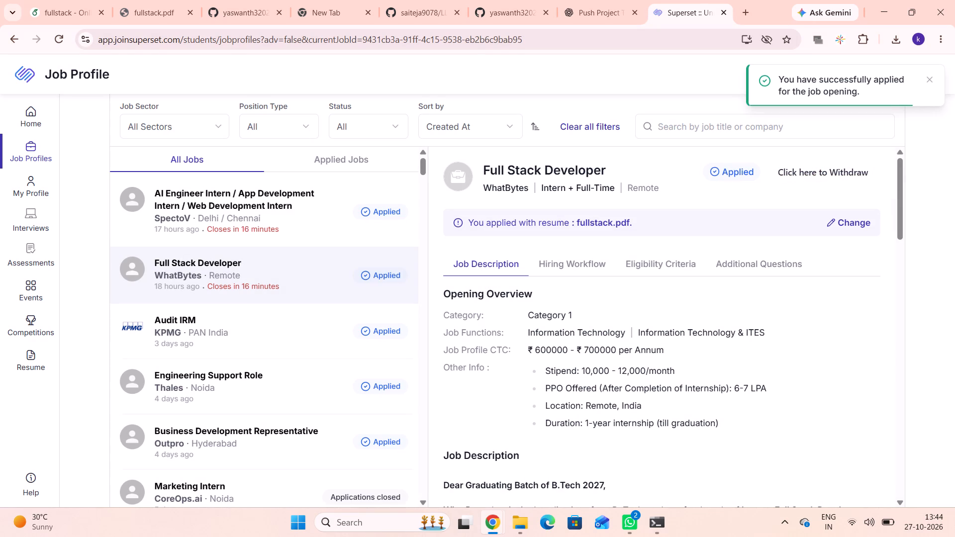
Download the attached JD_SpectoV.pdf from SpectoV's AI Engineer / App Development / Web Development Intern job profile.
{"action": "left_click", "coordinate": [234, 228]}
{"action": "scroll", "coordinate": [631, 339], "scroll_direction": "down", "scroll_amount": 4}
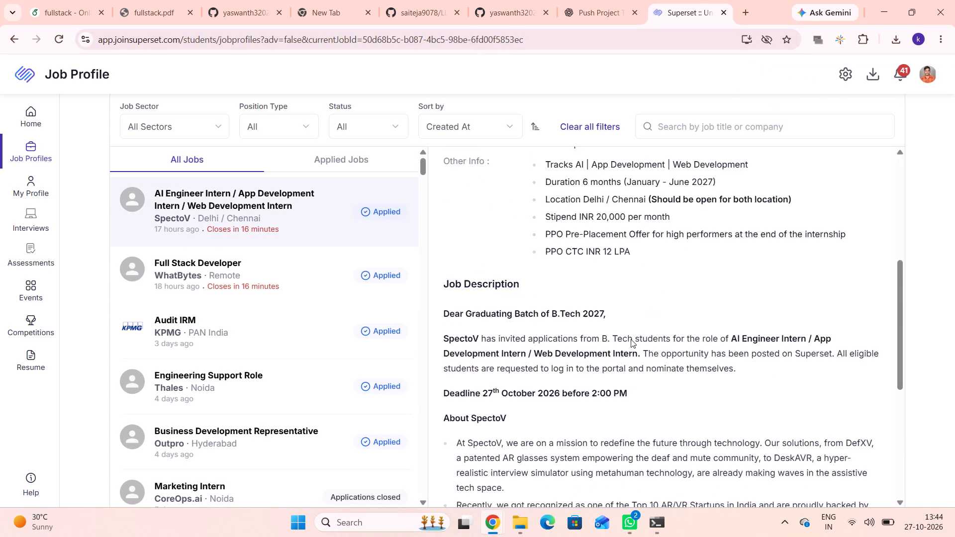
{"action": "scroll", "coordinate": [631, 339], "scroll_direction": "down", "scroll_amount": 2}
{"action": "left_click", "coordinate": [505, 428]}
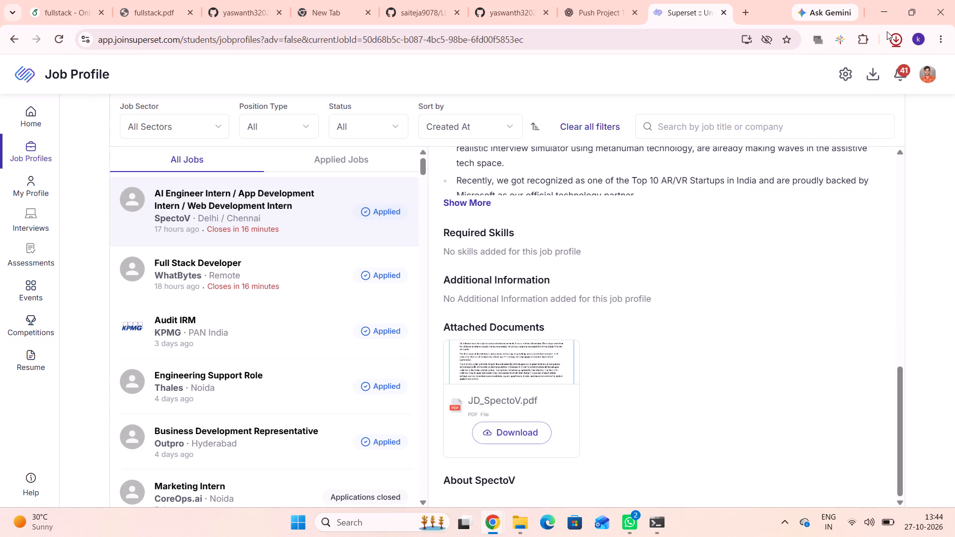
Open the downloaded JD_SpectoV.pdf and follow the hiring form link in its How to Apply section.
{"action": "left_click", "coordinate": [905, 46]}
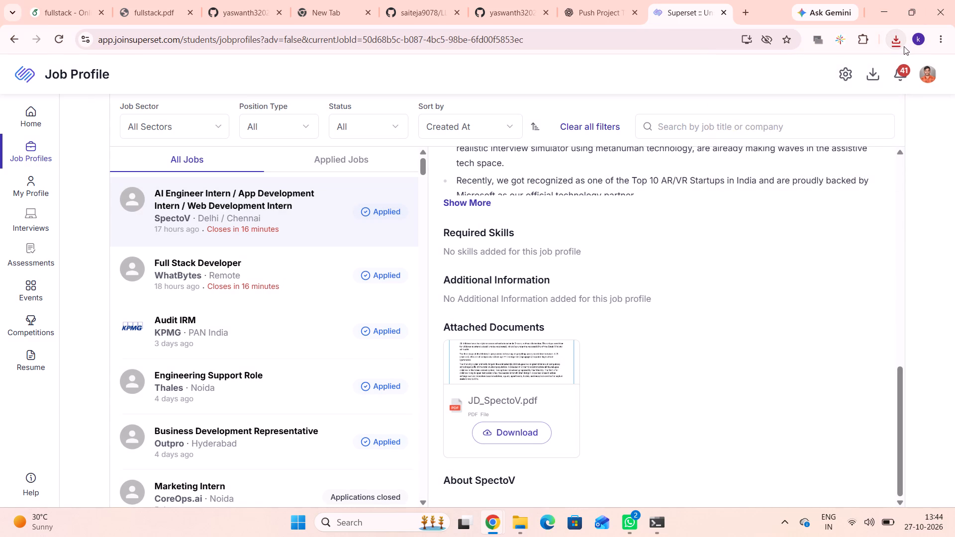
{"action": "left_click", "coordinate": [902, 46]}
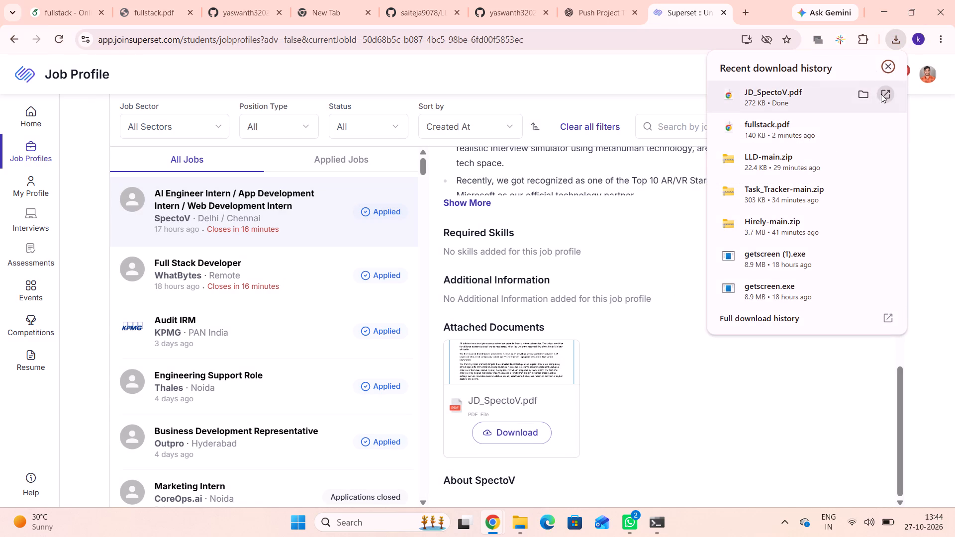
{"action": "left_click", "coordinate": [881, 94]}
{"action": "scroll", "coordinate": [593, 290], "scroll_direction": "down", "scroll_amount": 1}
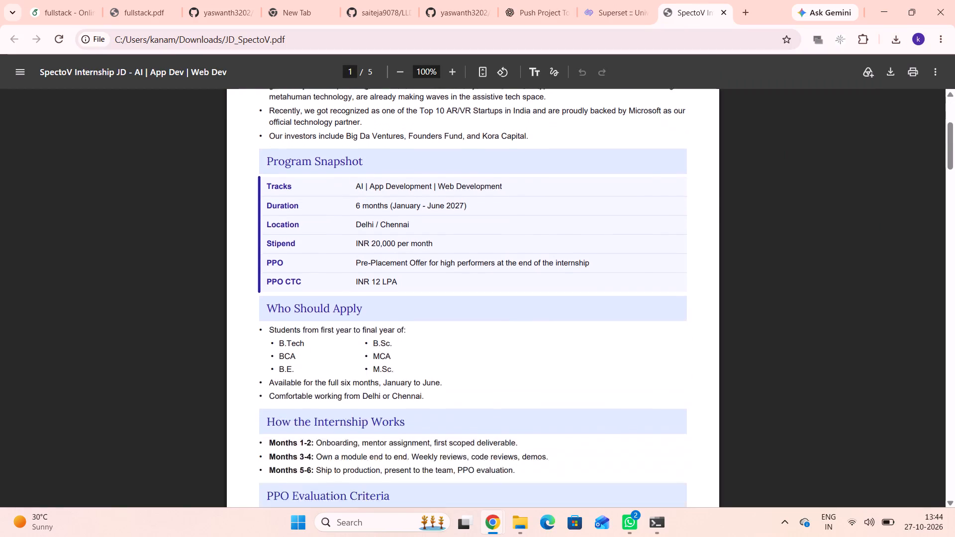
{"action": "scroll", "coordinate": [593, 290], "scroll_direction": "down", "scroll_amount": 10}
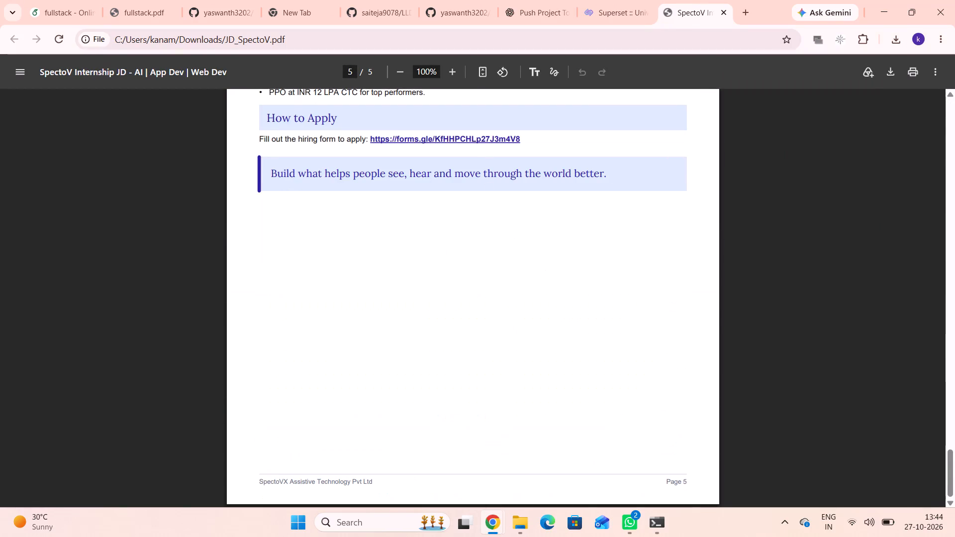
{"action": "left_click", "coordinate": [476, 136]}
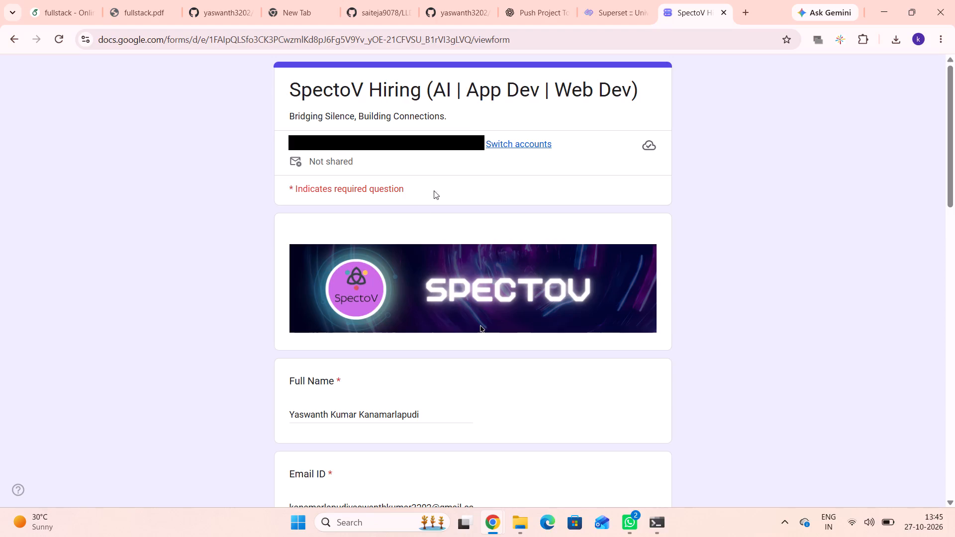
Clear the prefilled Email ID answer in the SpectoV hiring form.
{"action": "scroll", "coordinate": [407, 434], "scroll_direction": "down", "scroll_amount": 1}
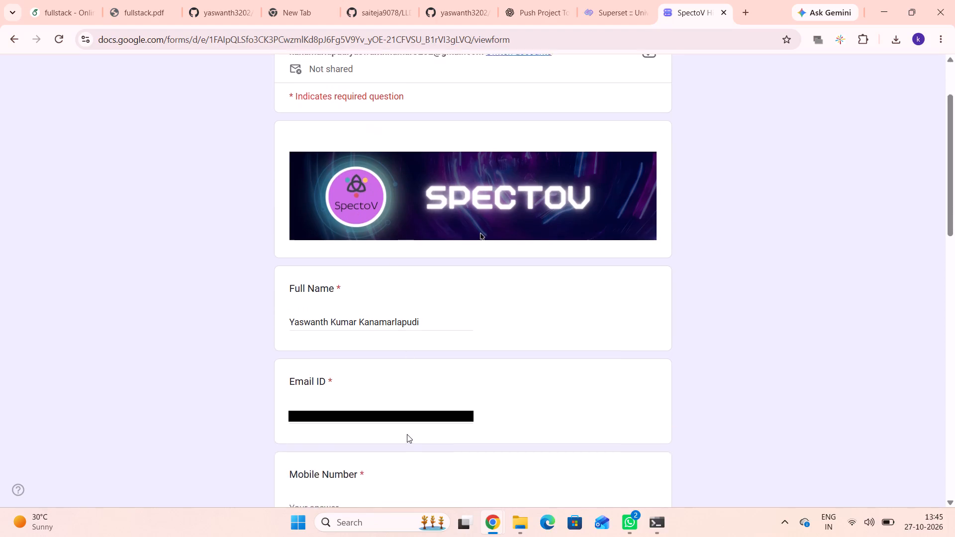
{"action": "scroll", "coordinate": [407, 434], "scroll_direction": "down", "scroll_amount": 2}
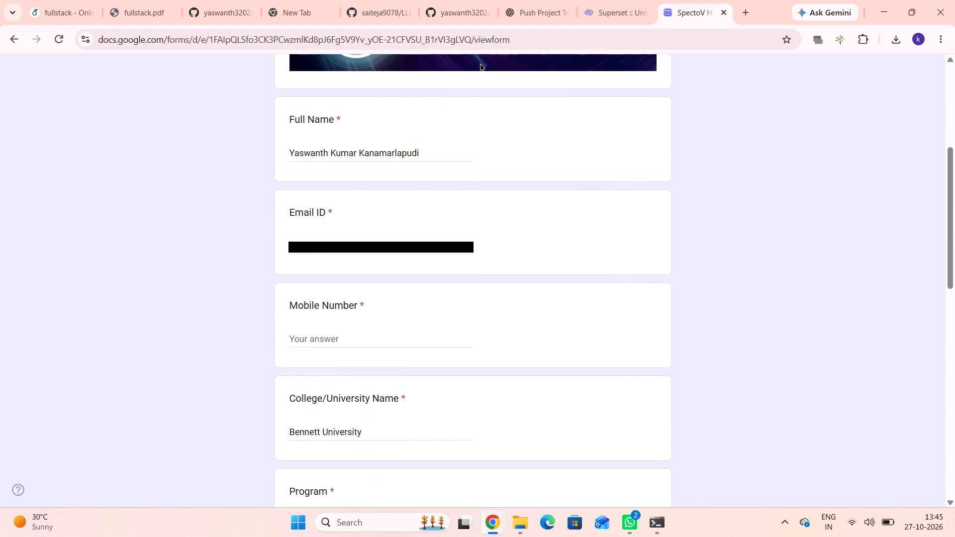
{"action": "triple_click", "coordinate": [446, 246]}
{"action": "key", "text": "BackSpace"}
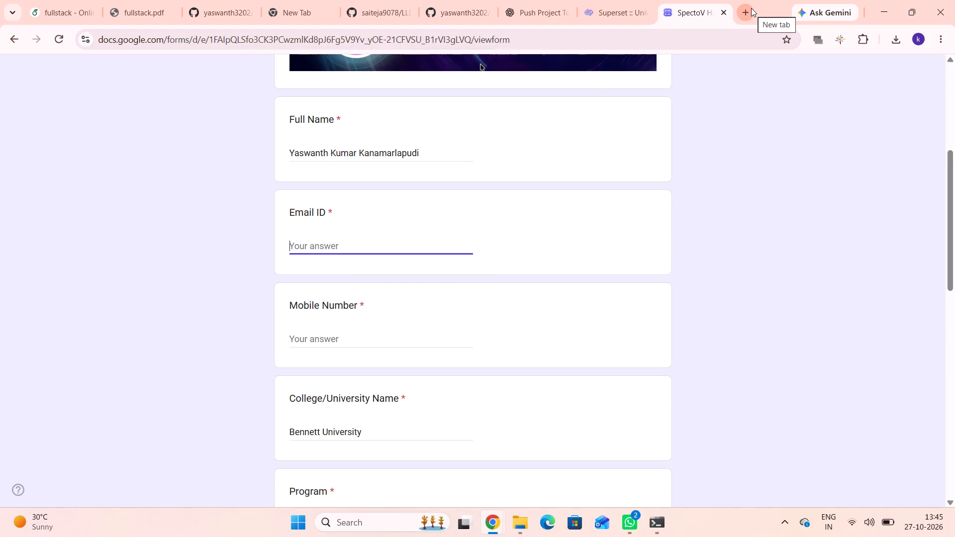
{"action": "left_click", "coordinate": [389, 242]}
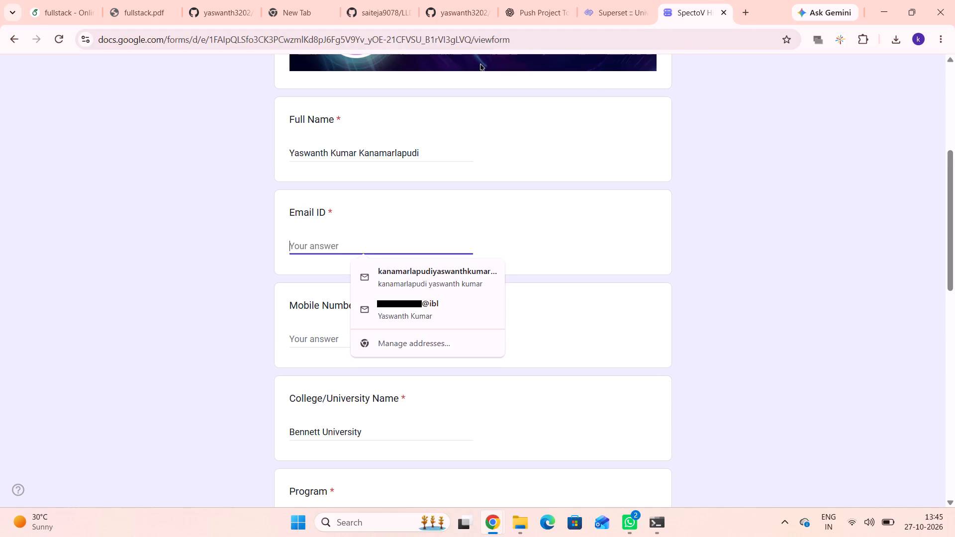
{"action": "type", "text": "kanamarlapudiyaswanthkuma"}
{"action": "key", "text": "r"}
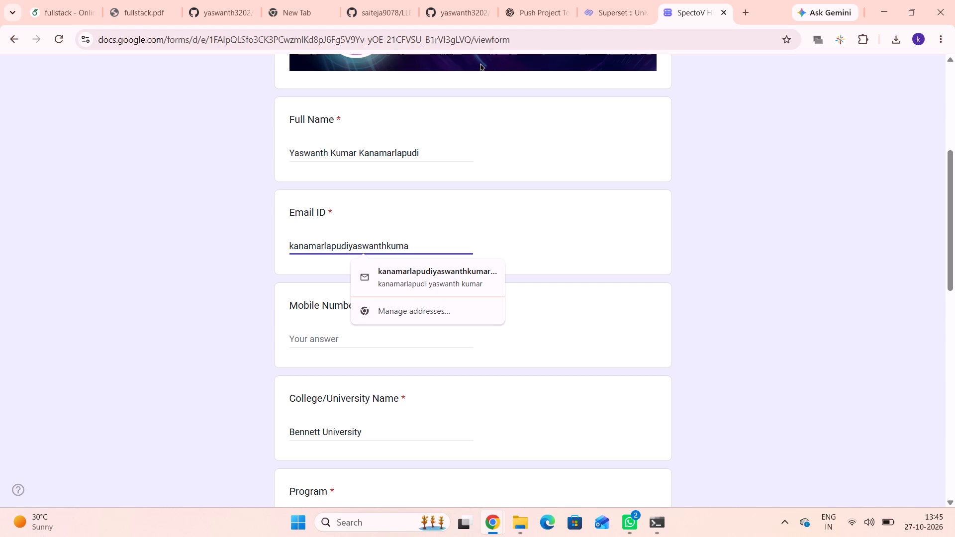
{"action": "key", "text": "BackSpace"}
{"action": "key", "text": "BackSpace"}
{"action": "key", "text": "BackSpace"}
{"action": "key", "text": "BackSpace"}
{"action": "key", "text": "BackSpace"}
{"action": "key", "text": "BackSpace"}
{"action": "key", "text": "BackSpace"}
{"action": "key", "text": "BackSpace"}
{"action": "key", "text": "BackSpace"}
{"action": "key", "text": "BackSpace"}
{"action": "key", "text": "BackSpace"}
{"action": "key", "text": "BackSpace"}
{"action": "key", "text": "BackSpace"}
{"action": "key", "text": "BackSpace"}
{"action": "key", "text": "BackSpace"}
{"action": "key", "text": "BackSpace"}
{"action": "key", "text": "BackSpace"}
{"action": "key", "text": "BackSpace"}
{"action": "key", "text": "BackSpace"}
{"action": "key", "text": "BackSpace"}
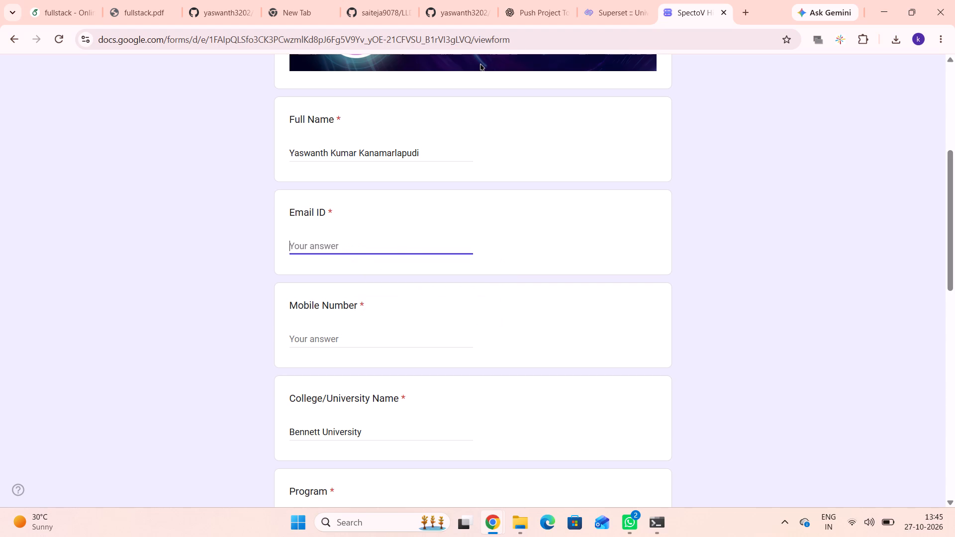
Check the signed-in browser profile's account and the other available profiles from a new tab.
{"action": "left_click", "coordinate": [738, 12]}
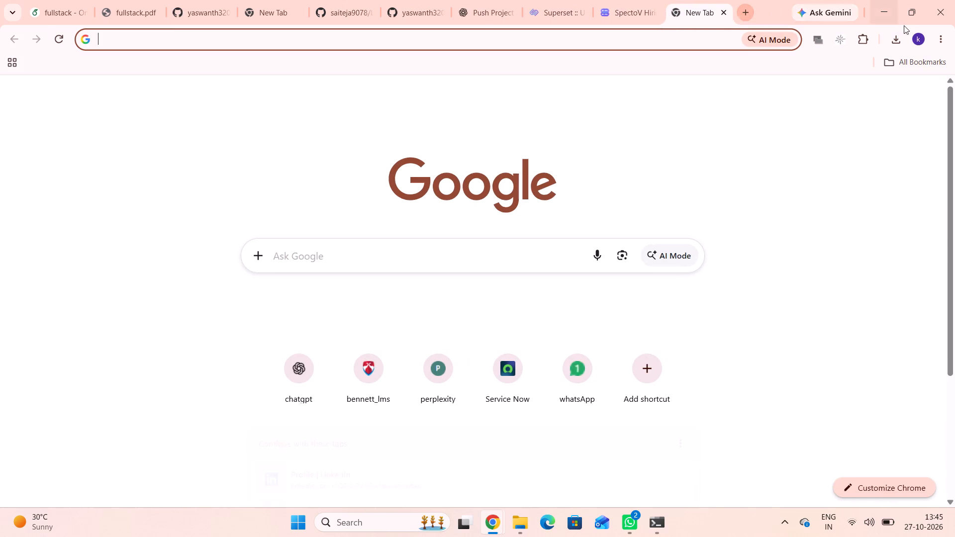
{"action": "left_click", "coordinate": [921, 32]}
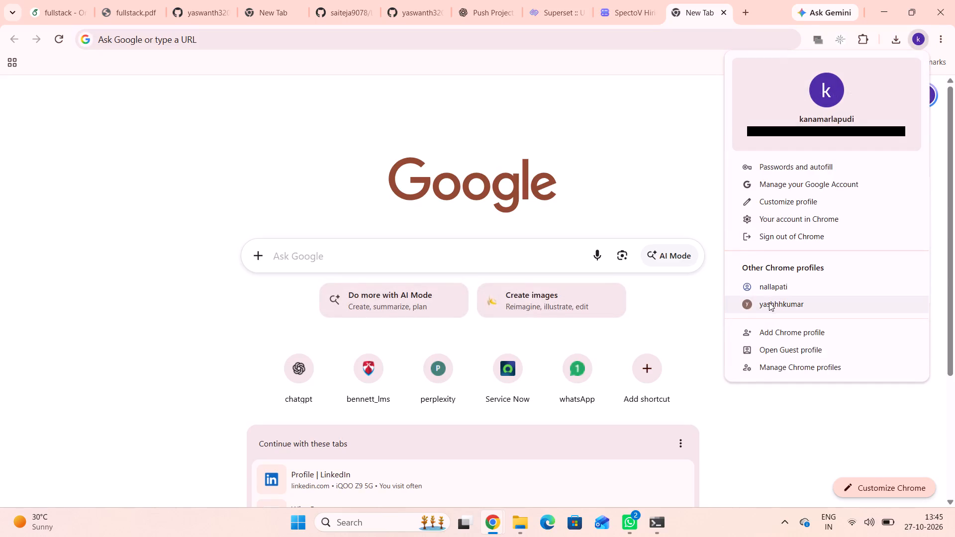
{"action": "left_click", "coordinate": [649, 149]}
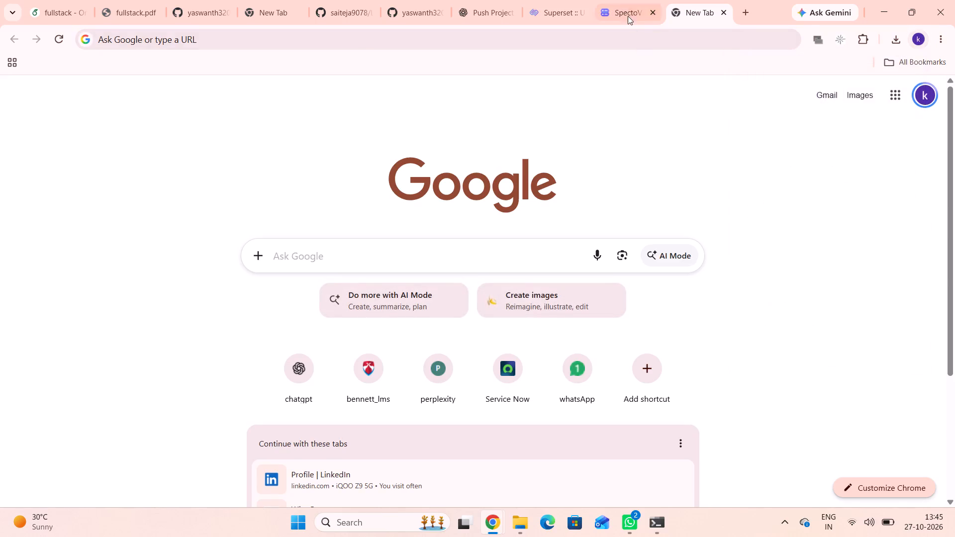
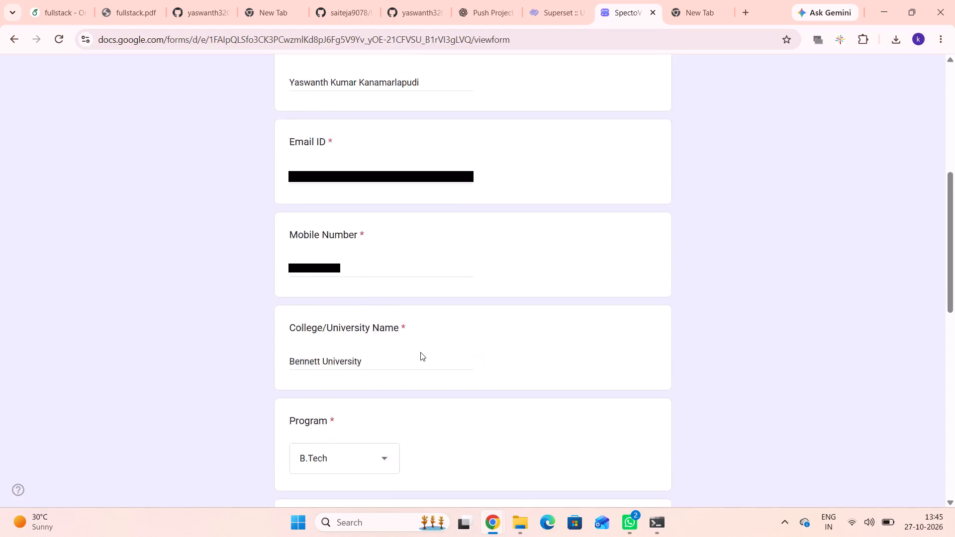
Open the applicant's own LinkedIn profile page in the spare new tab, for the hiring form's LinkedIn Profile question.
{"action": "scroll", "coordinate": [420, 352], "scroll_direction": "down", "scroll_amount": 4}
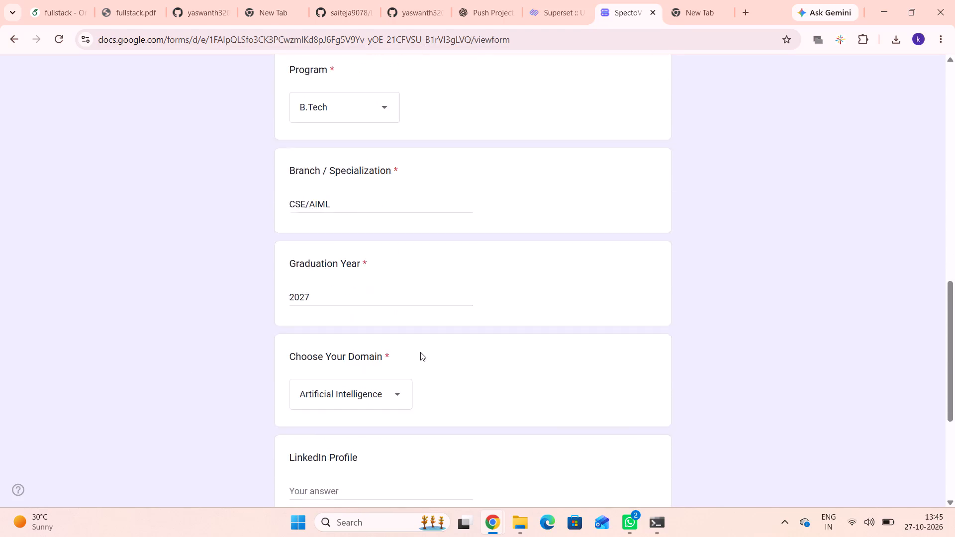
{"action": "scroll", "coordinate": [420, 352], "scroll_direction": "down", "scroll_amount": 3}
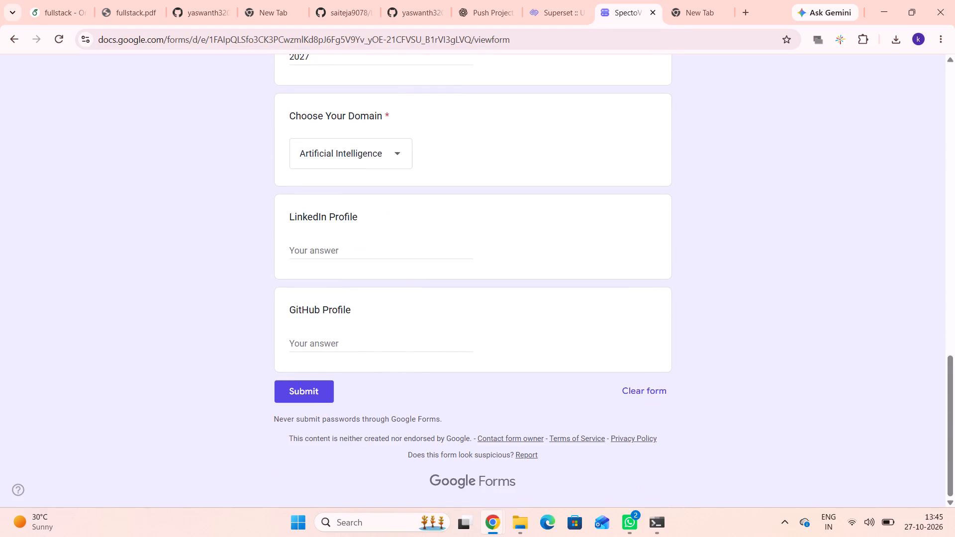
{"action": "left_click", "coordinate": [400, 253]}
{"action": "left_click", "coordinate": [690, 12]}
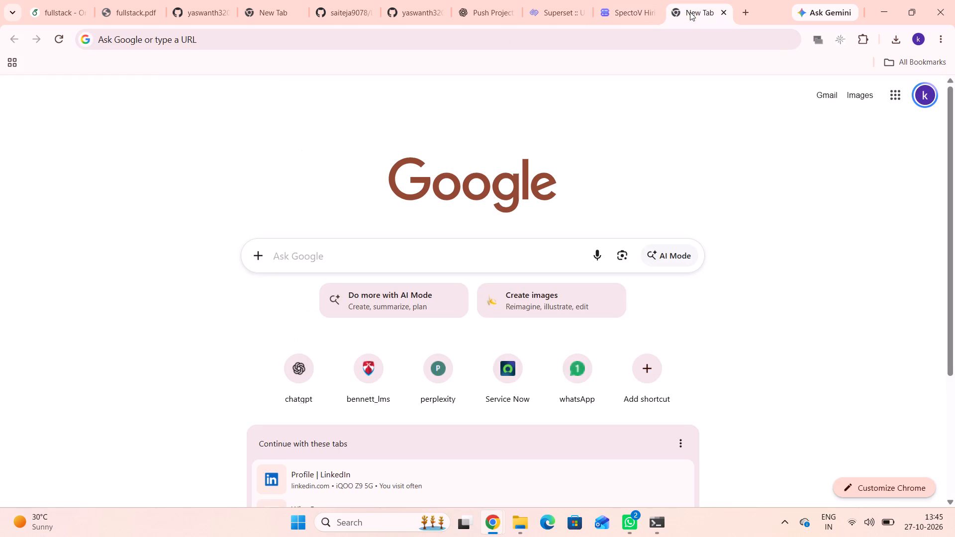
{"action": "left_click", "coordinate": [562, 50]}
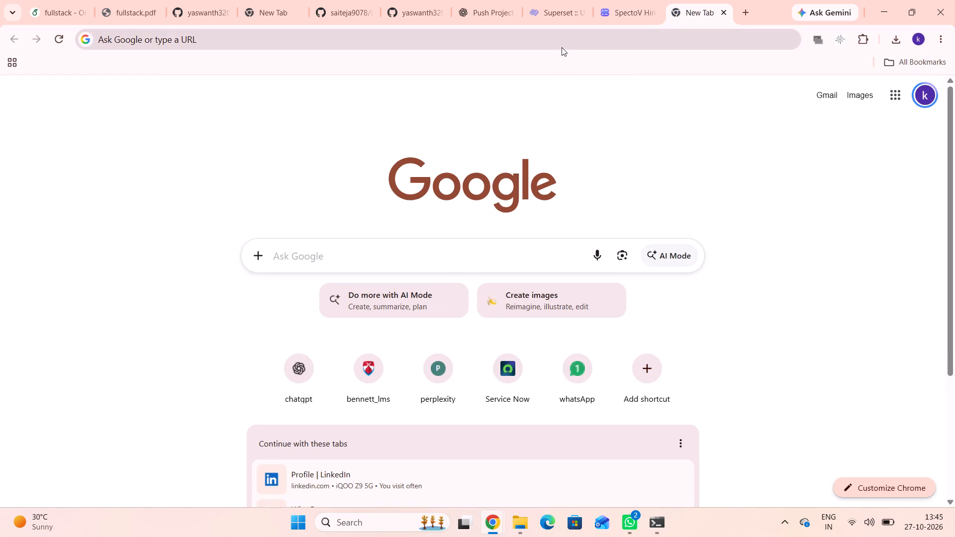
{"action": "left_click", "coordinate": [571, 47]}
{"action": "type", "text": "link"}
{"action": "key", "text": "Return"}
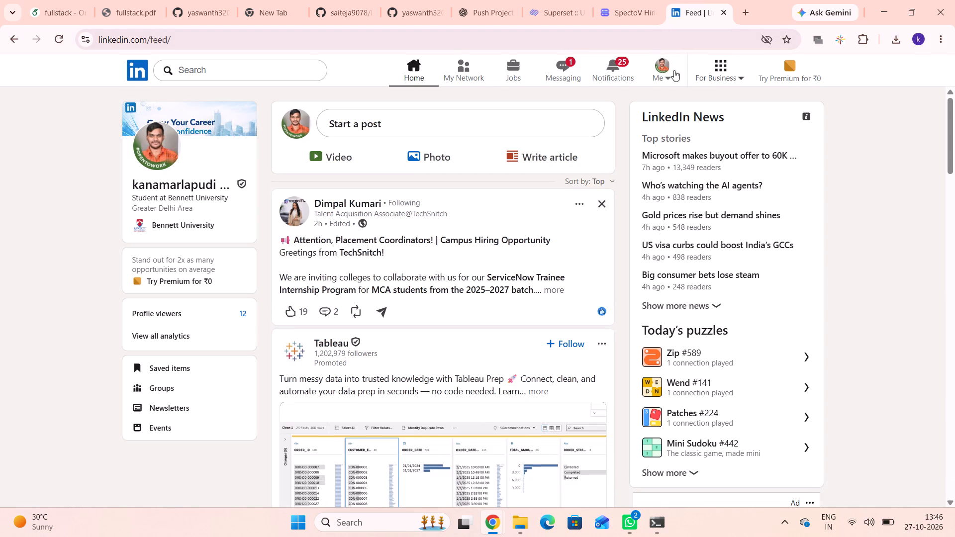
{"action": "left_click", "coordinate": [666, 69]}
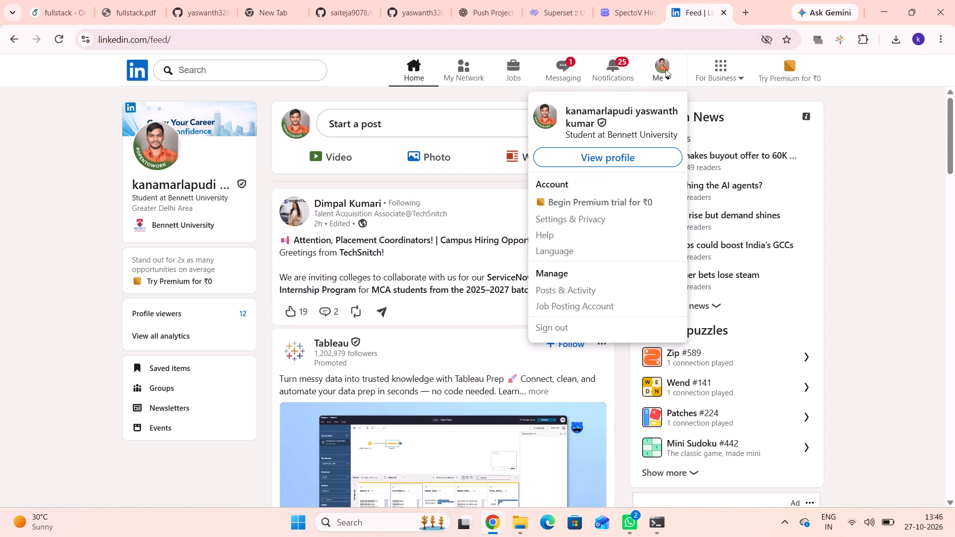
{"action": "left_click", "coordinate": [157, 167]}
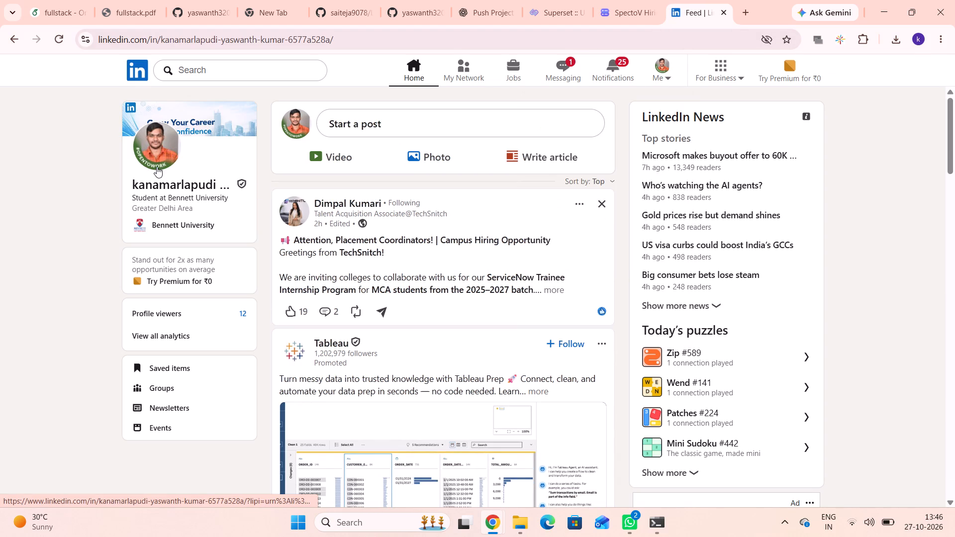
Look through the LinkedIn profile page, from its activity, education and skills sections back to the public profile details.
{"action": "scroll", "coordinate": [389, 299], "scroll_direction": "down", "scroll_amount": 2}
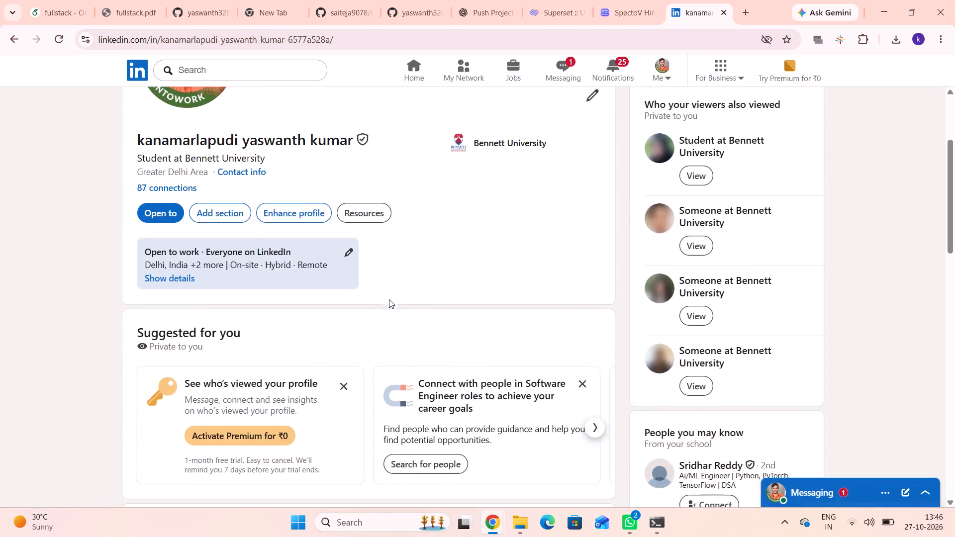
{"action": "scroll", "coordinate": [389, 299], "scroll_direction": "down", "scroll_amount": 3}
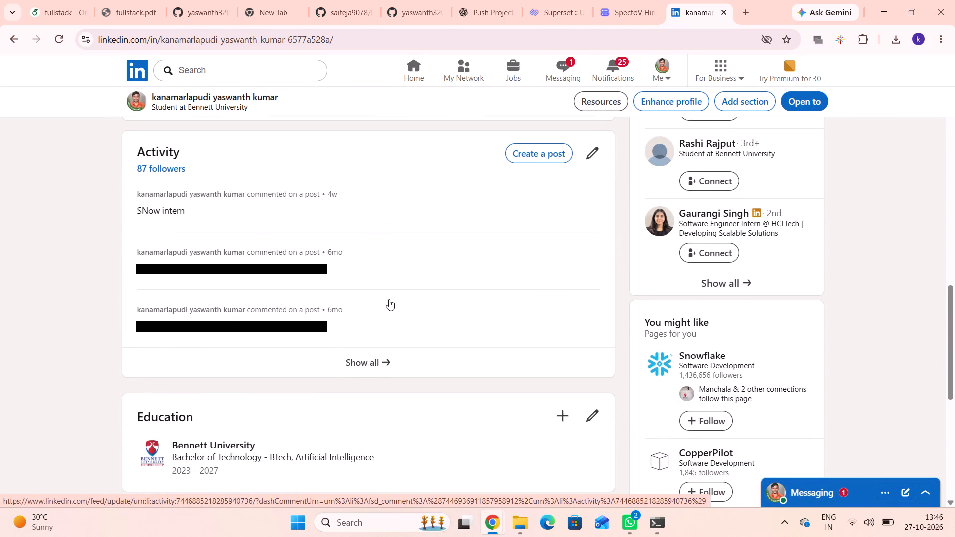
{"action": "scroll", "coordinate": [389, 299], "scroll_direction": "down", "scroll_amount": 2}
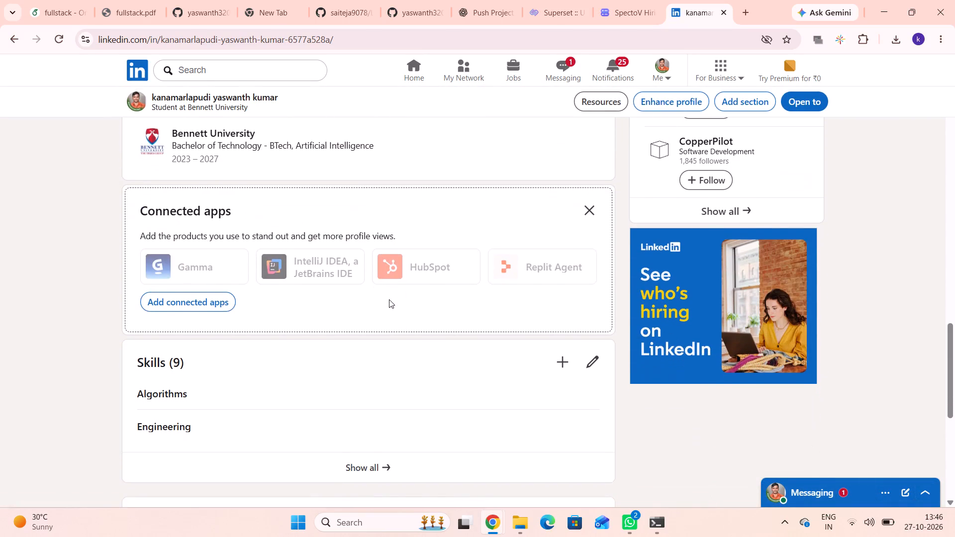
{"action": "scroll", "coordinate": [389, 299], "scroll_direction": "down", "scroll_amount": 3}
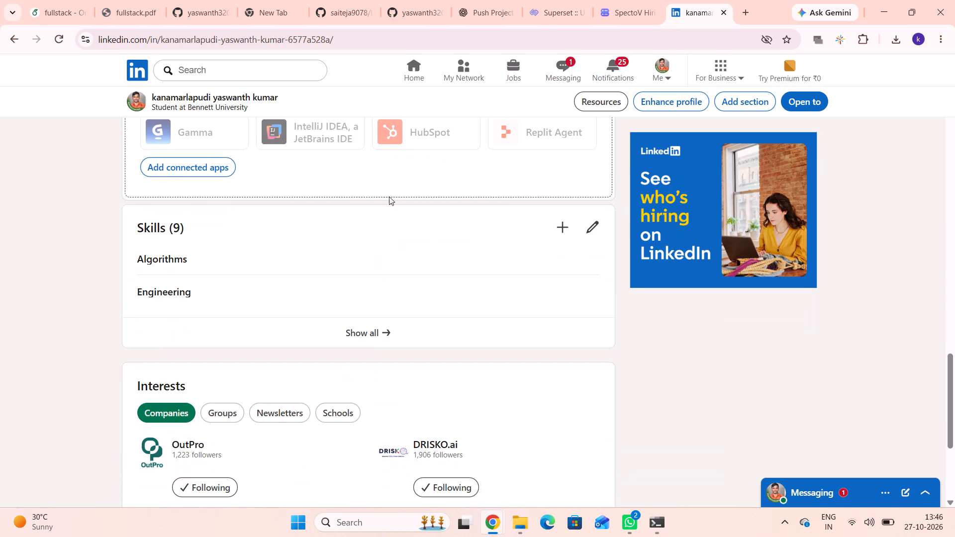
{"action": "scroll", "coordinate": [352, 220], "scroll_direction": "up", "scroll_amount": 2}
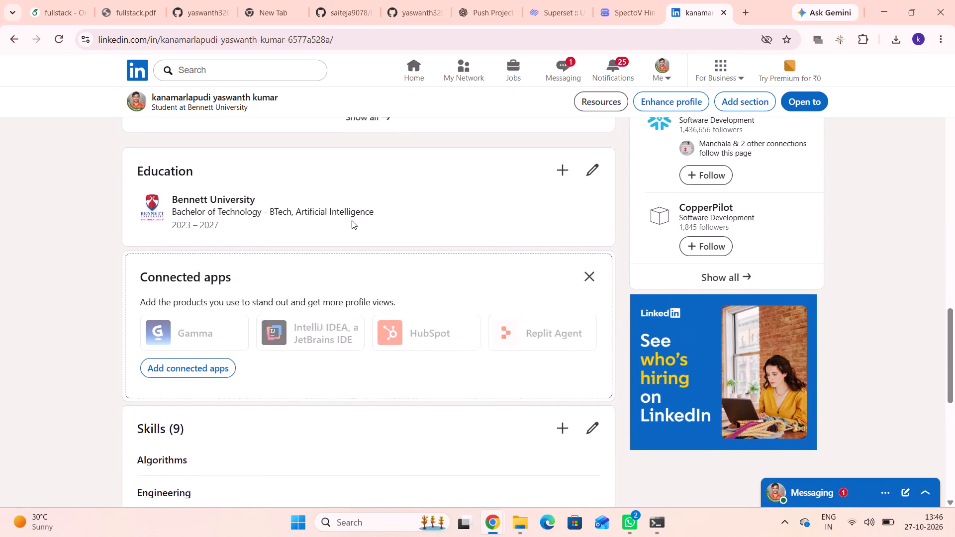
{"action": "scroll", "coordinate": [352, 220], "scroll_direction": "up", "scroll_amount": 2}
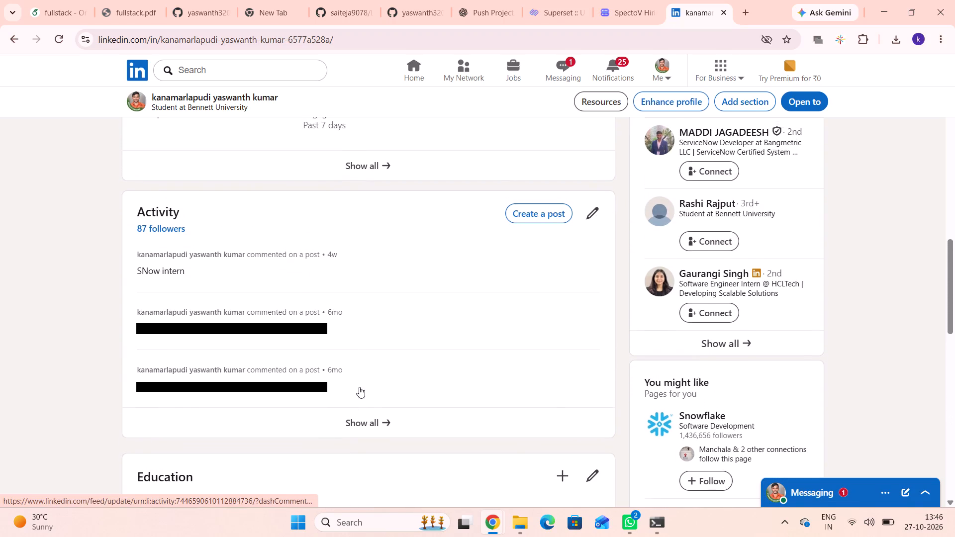
{"action": "scroll", "coordinate": [356, 410], "scroll_direction": "up", "scroll_amount": 3}
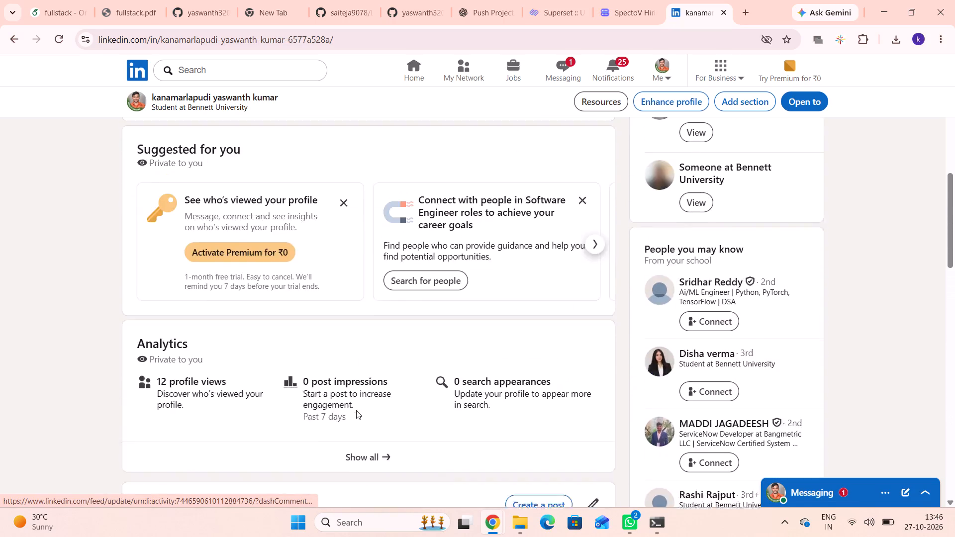
{"action": "scroll", "coordinate": [356, 410], "scroll_direction": "up", "scroll_amount": 2}
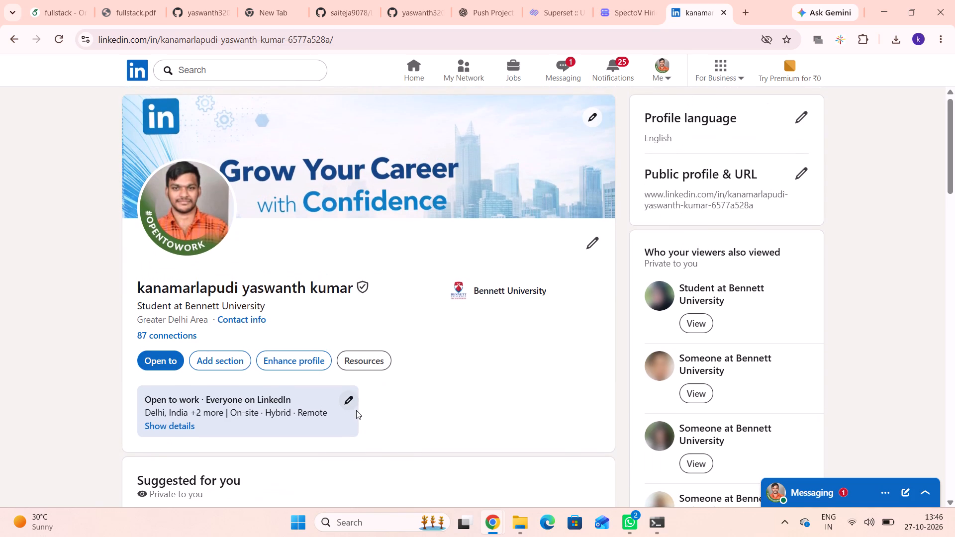
{"action": "scroll", "coordinate": [356, 410], "scroll_direction": "up", "scroll_amount": 1}
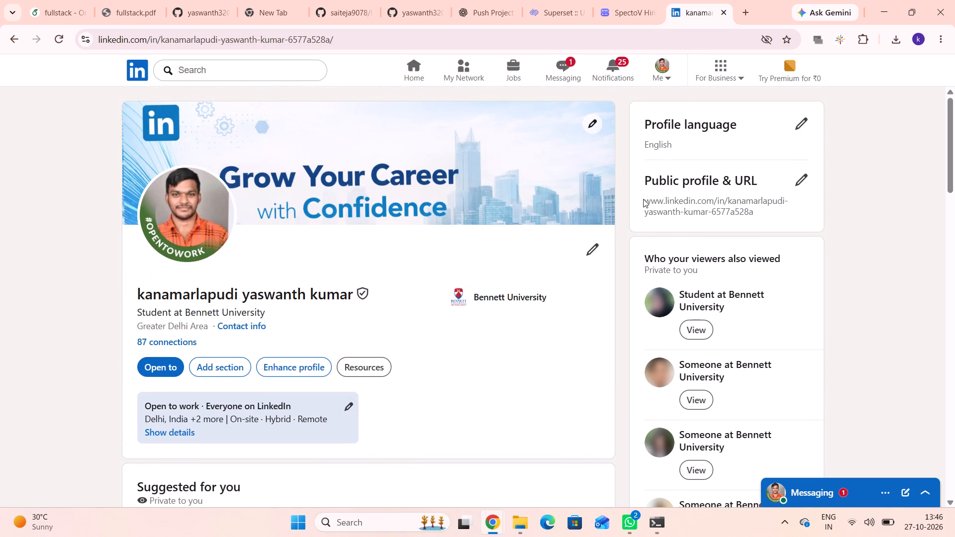
Copy the public profile URL from LinkedIn into the LinkedIn Profile answer of the SpectoV hiring form.
{"action": "left_click_drag", "start_coordinate": [645, 201], "coordinate": [769, 207]}
{"action": "key", "text": "ctrl+c"}
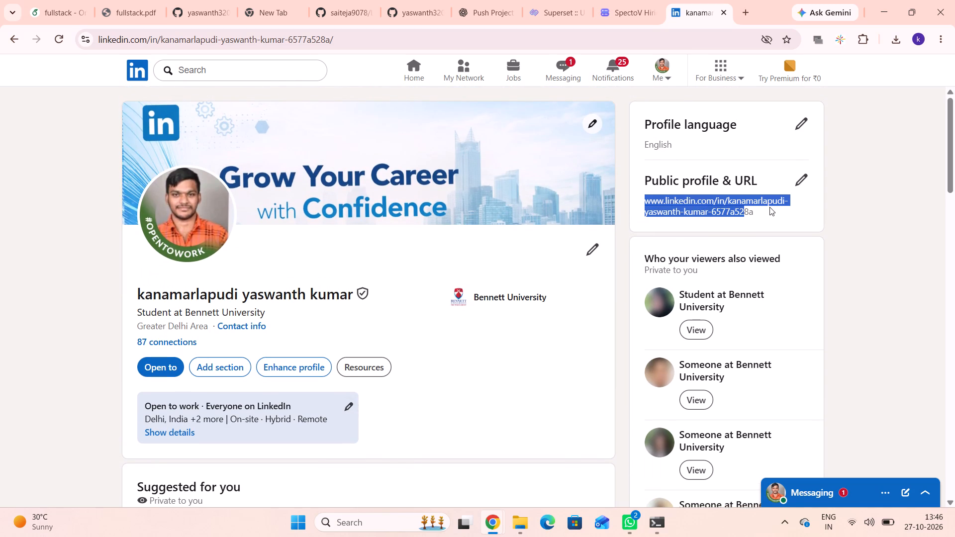
{"action": "left_click", "coordinate": [622, 17]}
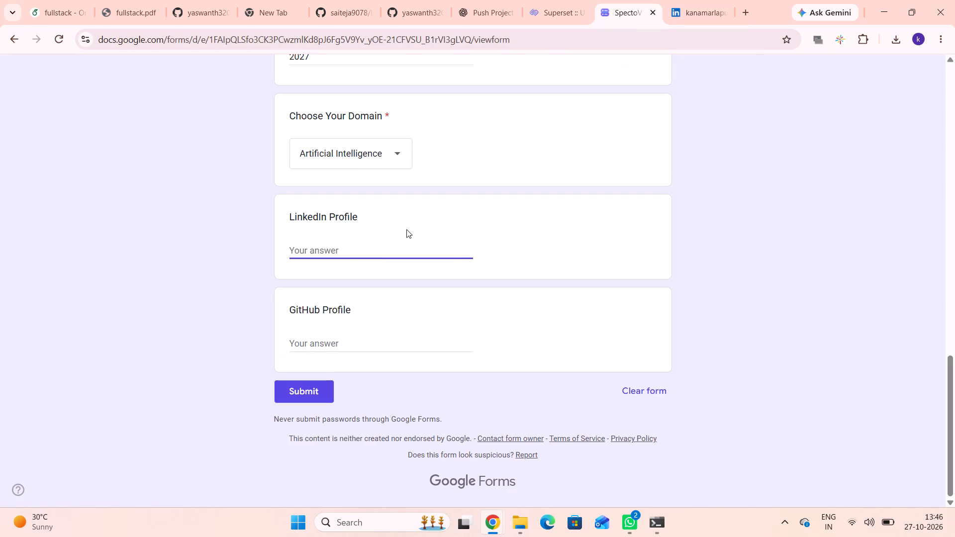
{"action": "left_click", "coordinate": [379, 252]}
{"action": "key", "text": "ctrl+v"}
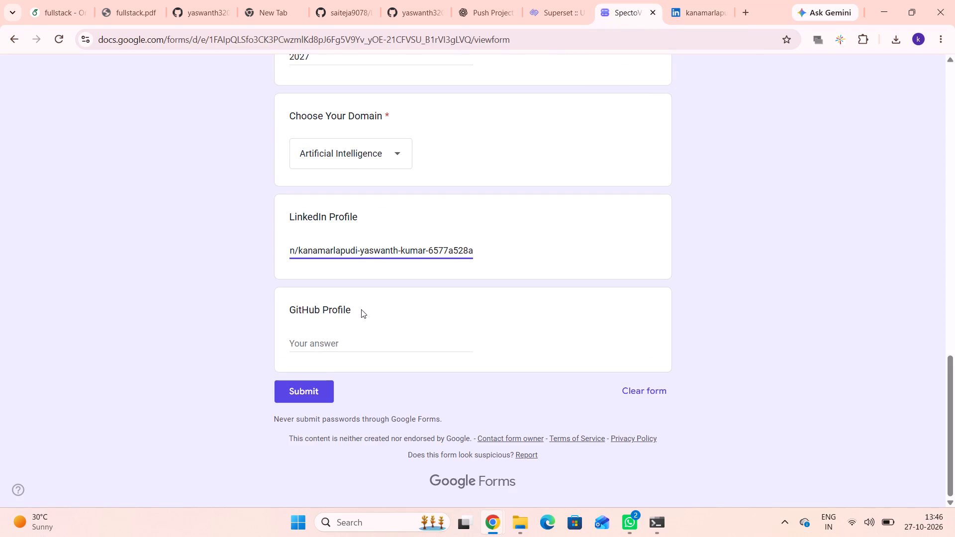
From the open LLD repository, go to the applicant's GitHub account and browse its repositories list.
{"action": "left_click", "coordinate": [341, 341]}
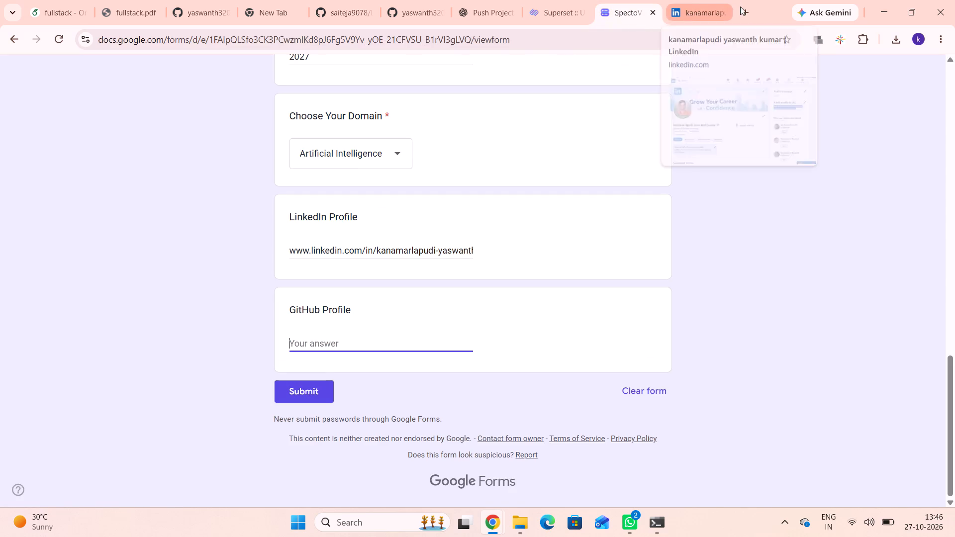
{"action": "left_click", "coordinate": [410, 8]}
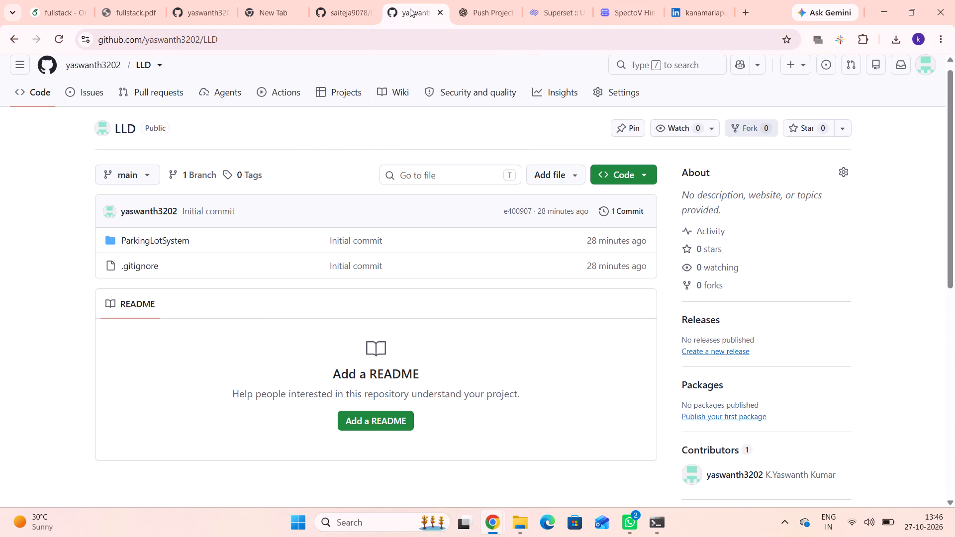
{"action": "left_click", "coordinate": [80, 70]}
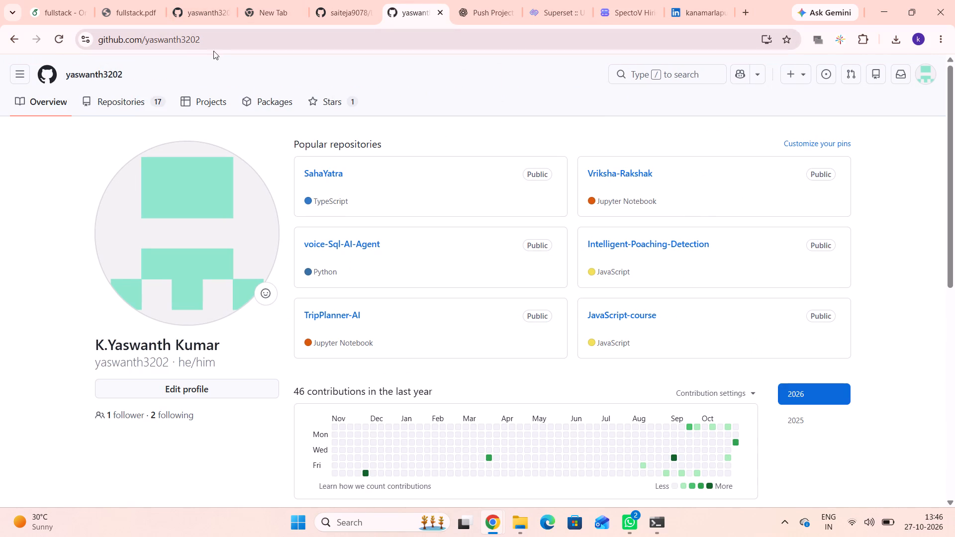
{"action": "left_click", "coordinate": [125, 98]}
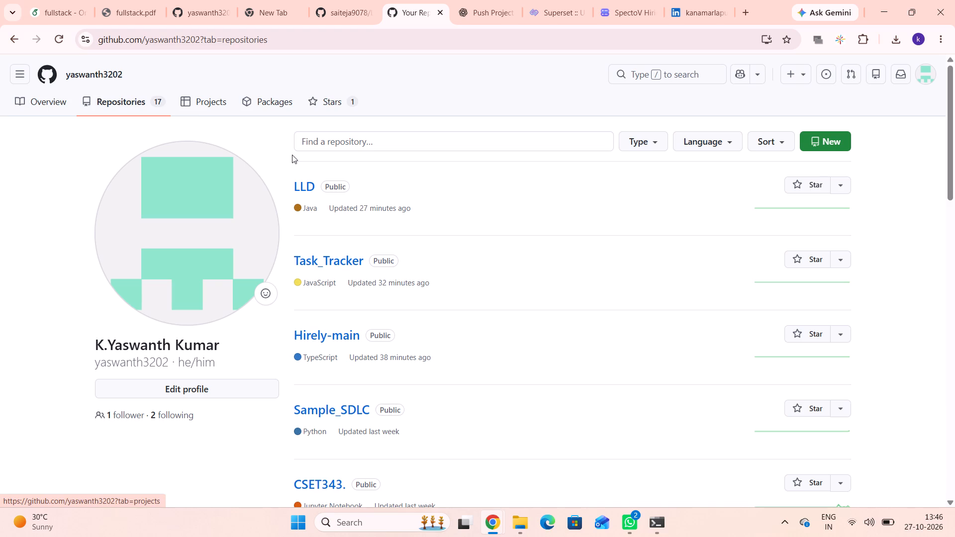
{"action": "scroll", "coordinate": [347, 249], "scroll_direction": "down", "scroll_amount": 3}
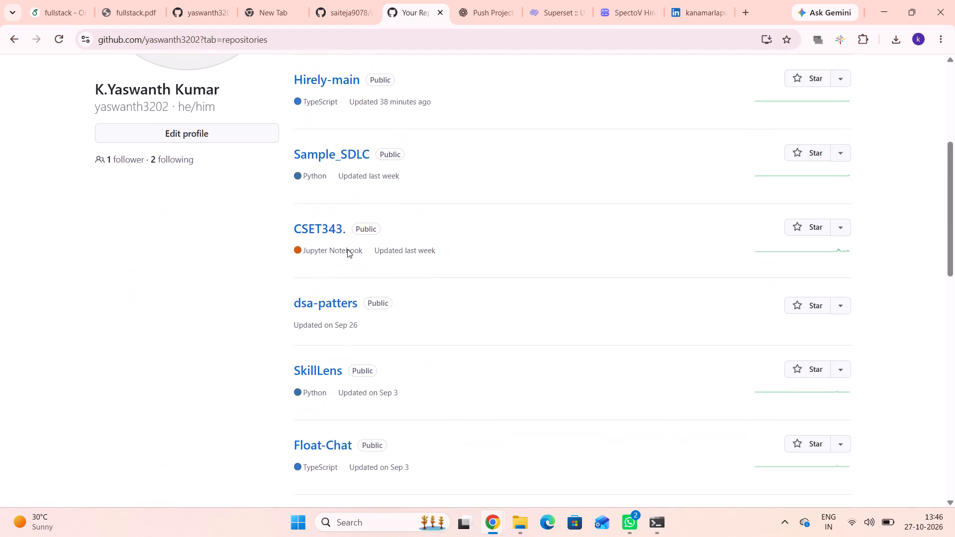
{"action": "scroll", "coordinate": [347, 249], "scroll_direction": "down", "scroll_amount": 2}
{"action": "scroll", "coordinate": [347, 249], "scroll_direction": "up", "scroll_amount": 4}
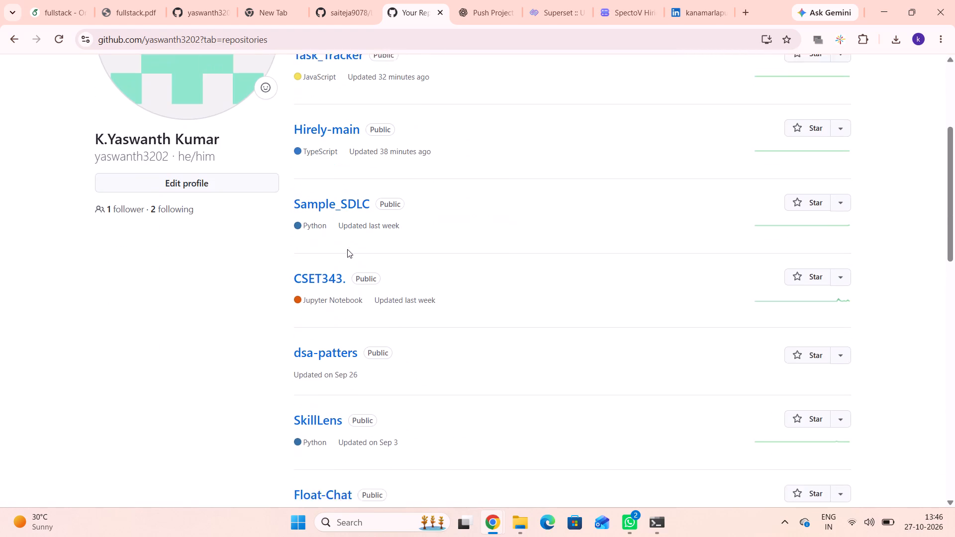
{"action": "scroll", "coordinate": [350, 160], "scroll_direction": "up", "scroll_amount": 3}
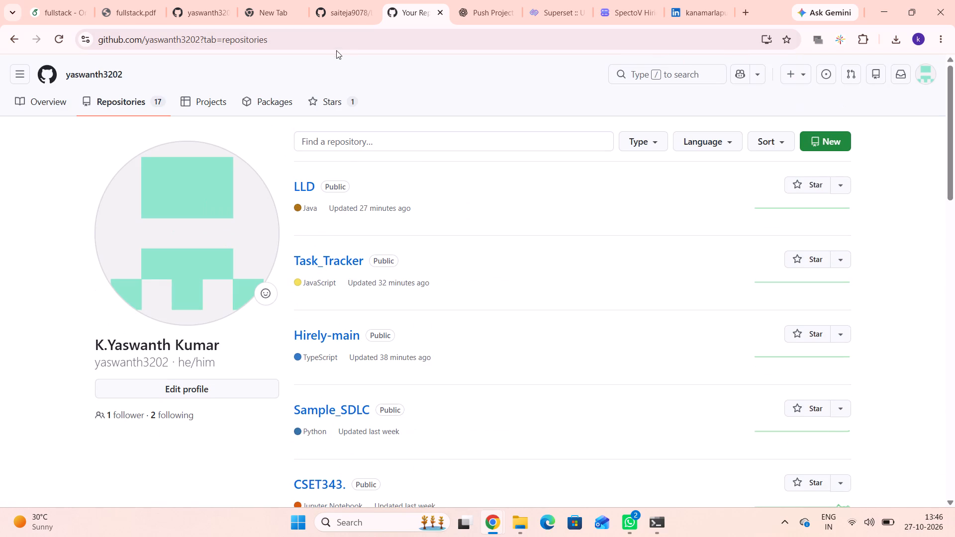
Copy the GitHub repositories page address into the GitHub Profile answer of the SpectoV hiring form.
{"action": "left_click", "coordinate": [336, 42]}
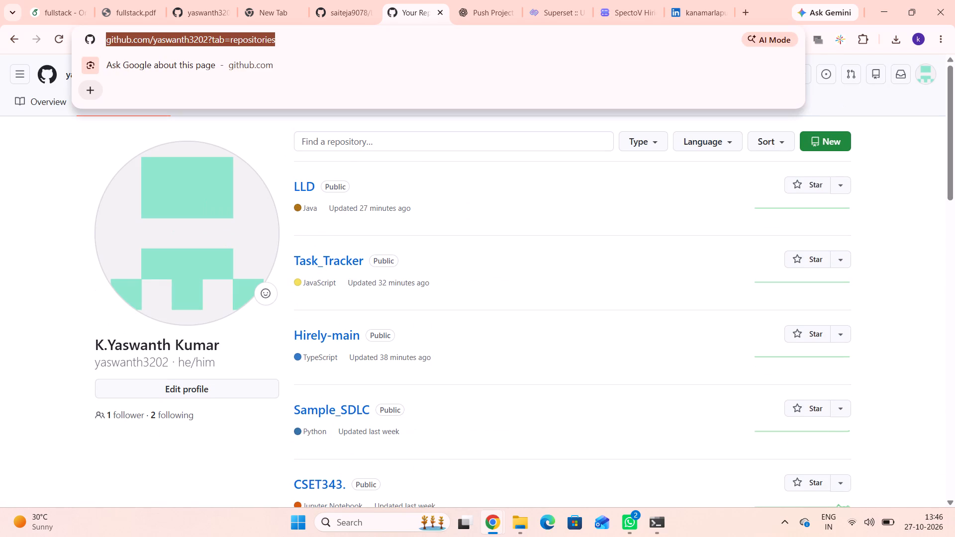
{"action": "key", "text": "ctrl+a"}
{"action": "key", "text": "ctrl+c"}
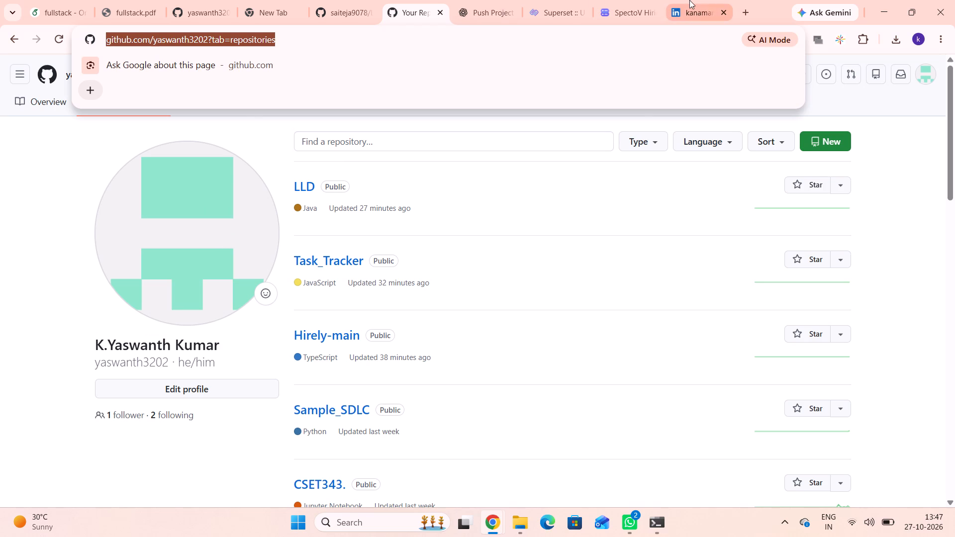
{"action": "left_click", "coordinate": [689, 0]}
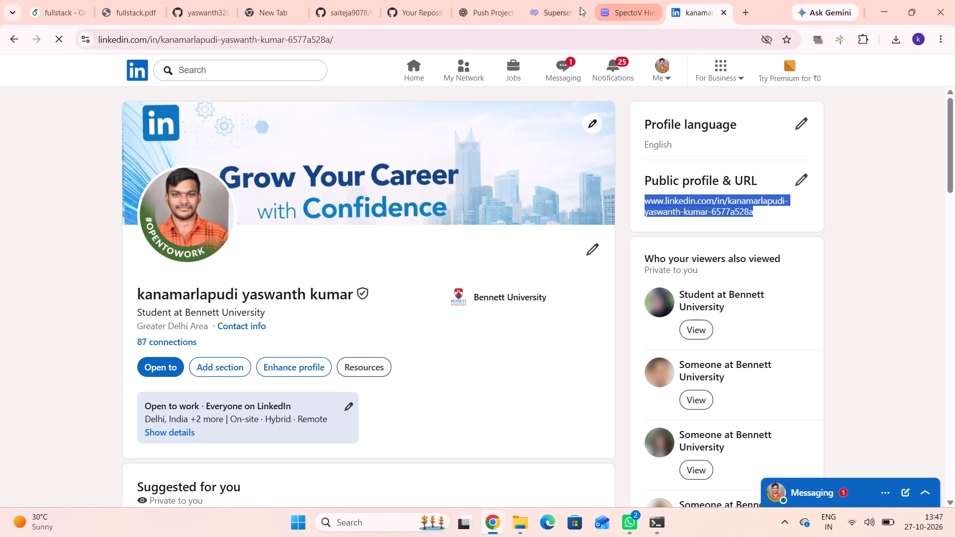
{"action": "left_click", "coordinate": [563, 11]}
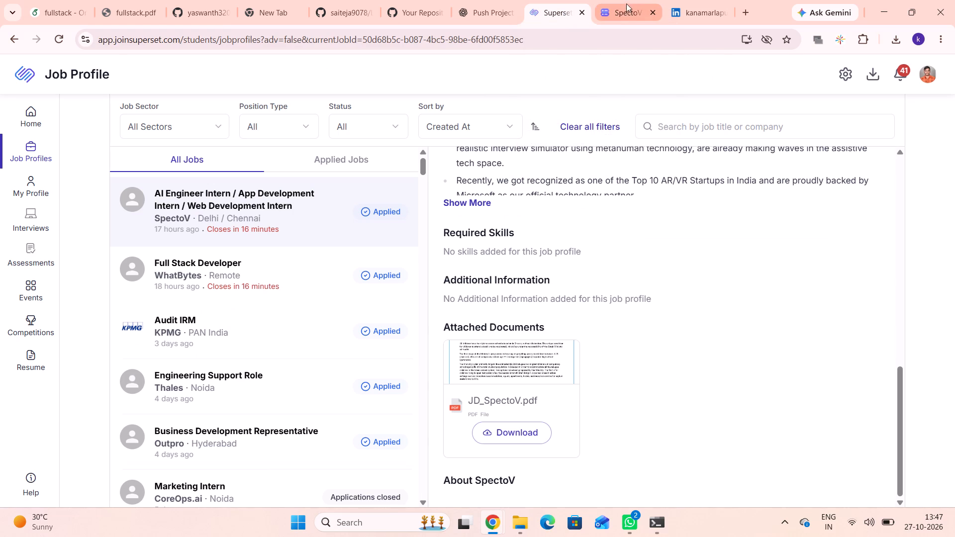
{"action": "left_click", "coordinate": [620, 10]}
{"action": "left_click", "coordinate": [351, 341]}
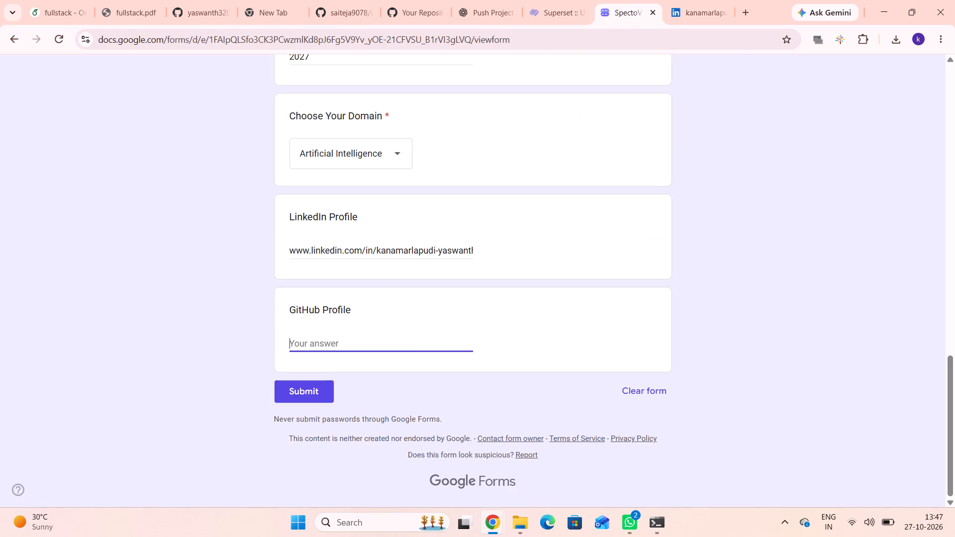
{"action": "key", "text": "ctrl+v"}
Submit the completed SpectoV hiring form.
{"action": "left_click", "coordinate": [314, 388]}
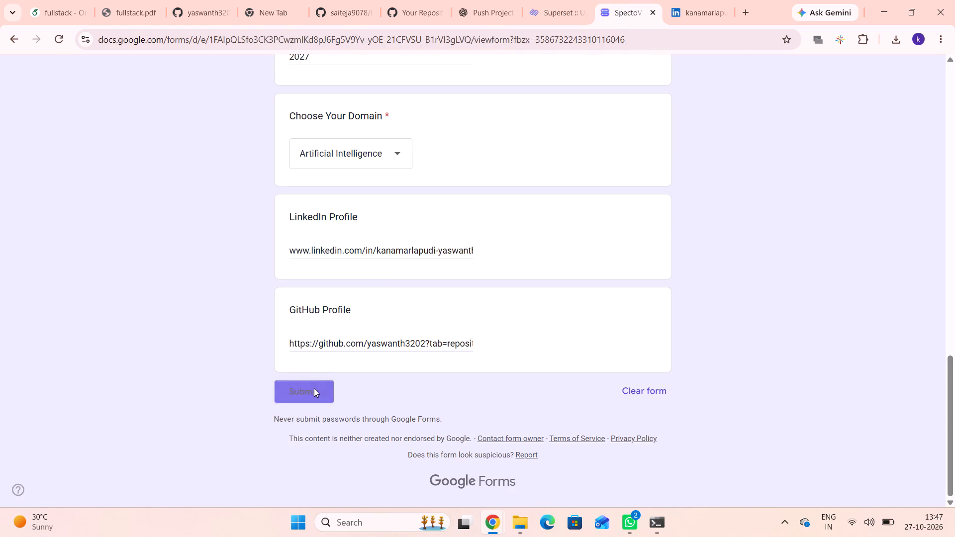
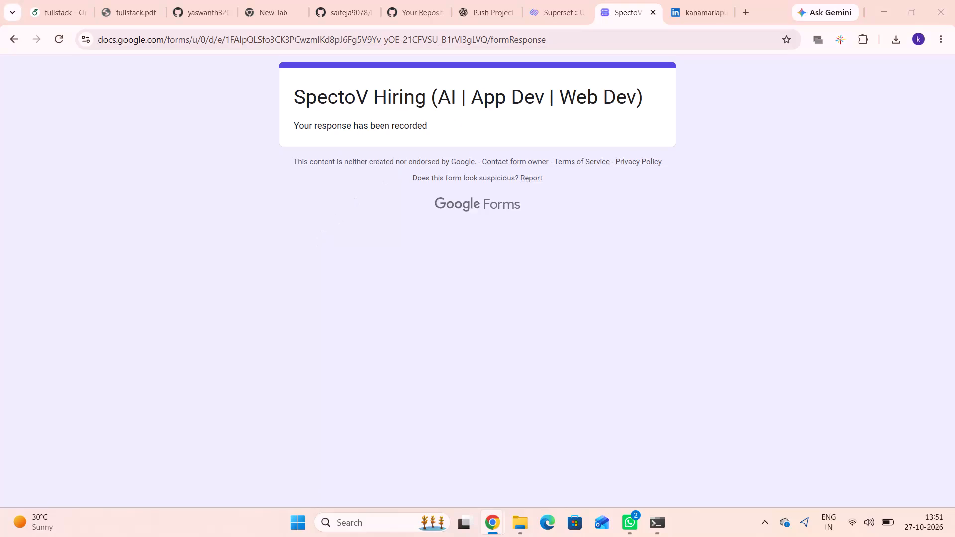
Return to Superset, reload the job profiles, and check the application status of the listed openings, including SpectoV and WhatBytes.
{"action": "left_click", "coordinate": [545, 15]}
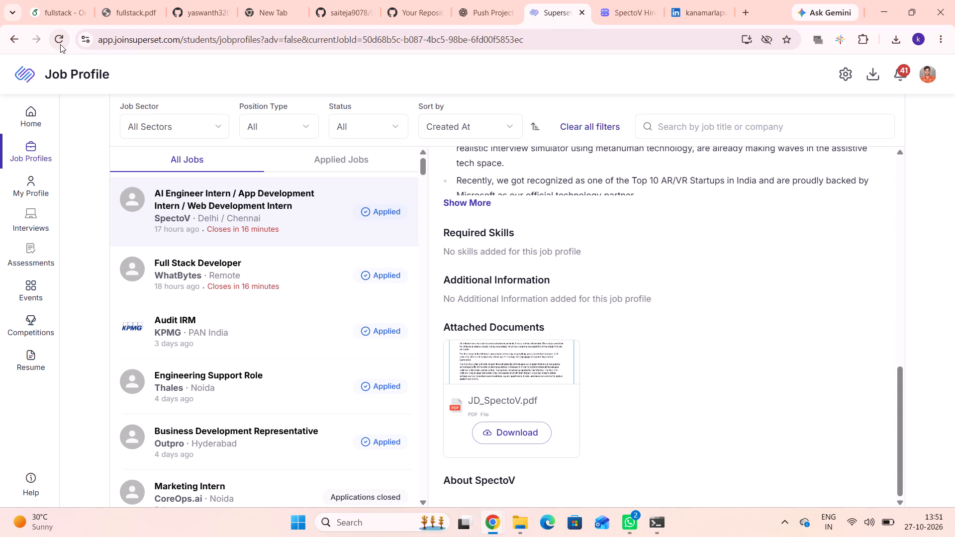
{"action": "left_click", "coordinate": [60, 44]}
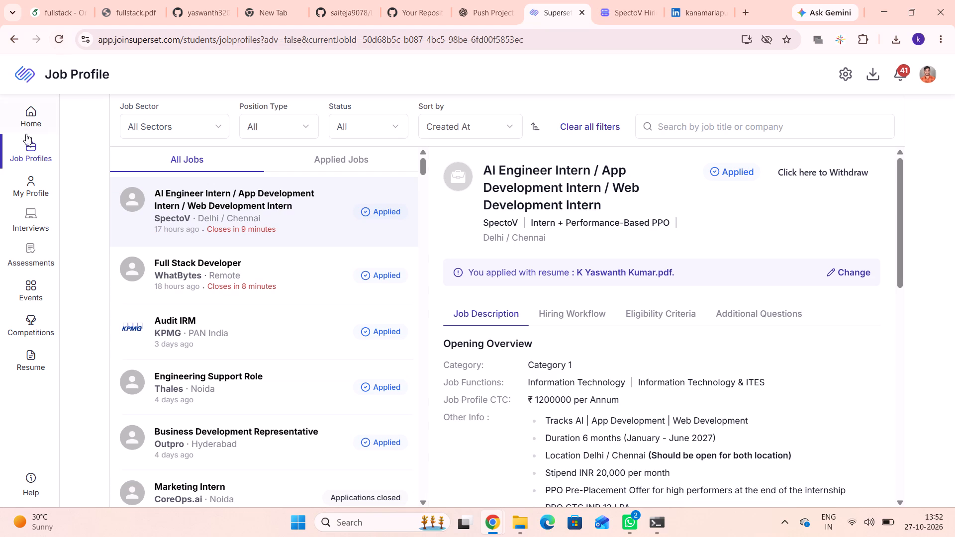
{"action": "left_click", "coordinate": [31, 146]}
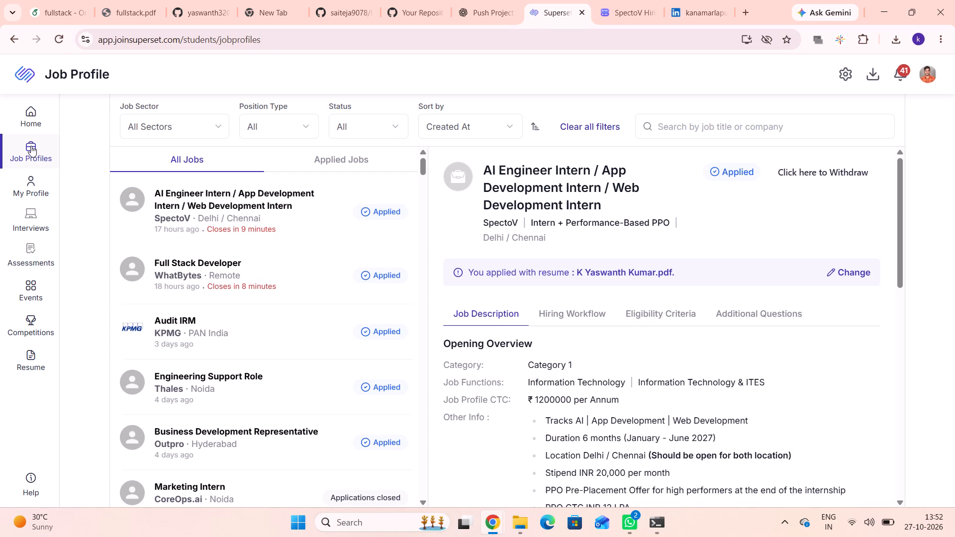
{"action": "left_click", "coordinate": [26, 100]}
{"action": "left_click", "coordinate": [34, 159]}
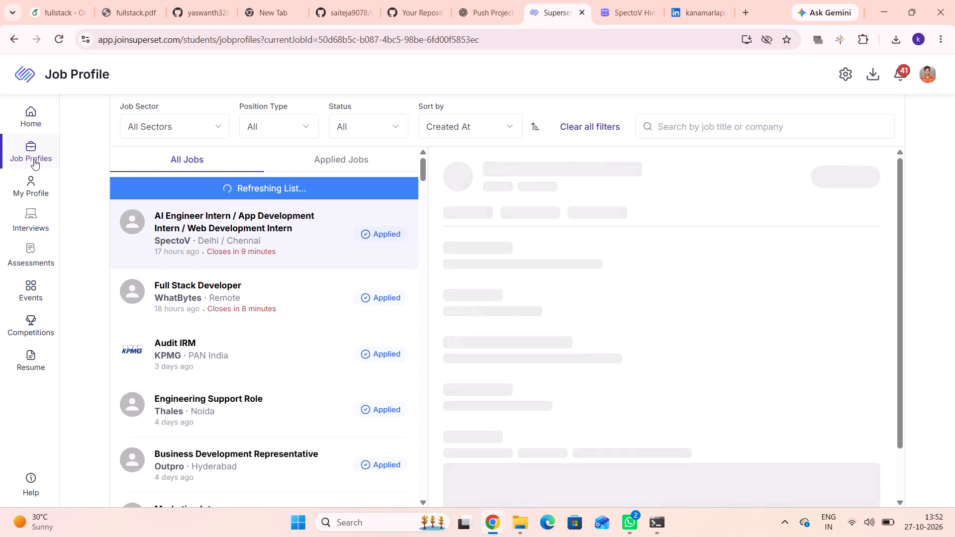
{"action": "scroll", "coordinate": [228, 131], "scroll_direction": "down", "scroll_amount": 1}
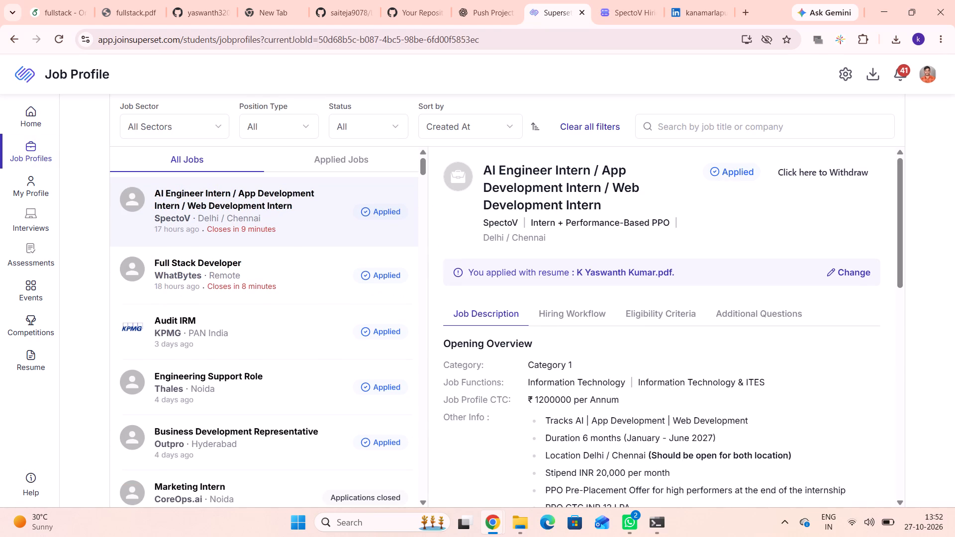
{"action": "scroll", "coordinate": [228, 131], "scroll_direction": "down", "scroll_amount": 2}
{"action": "scroll", "coordinate": [258, 293], "scroll_direction": "down", "scroll_amount": 4}
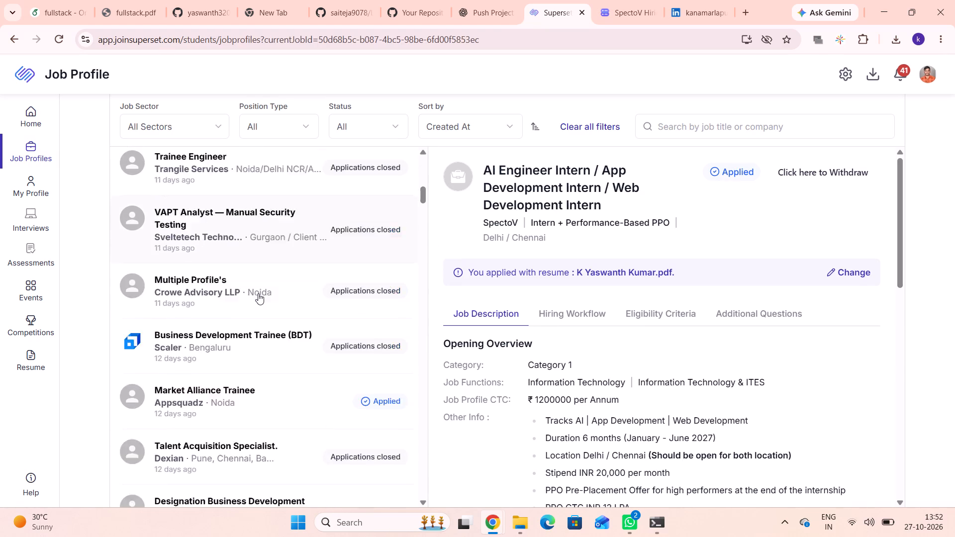
{"action": "scroll", "coordinate": [258, 293], "scroll_direction": "down", "scroll_amount": 2}
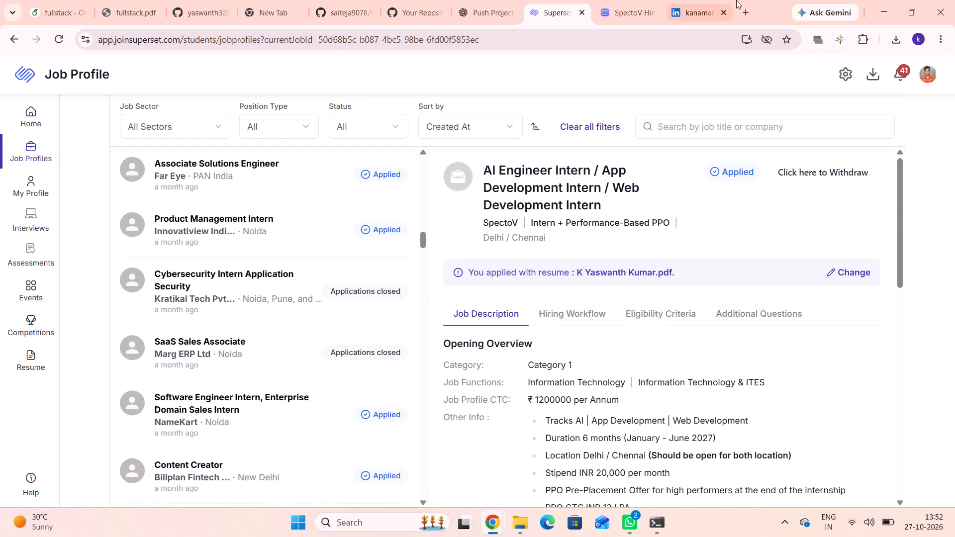
{"action": "left_click", "coordinate": [723, 10]}
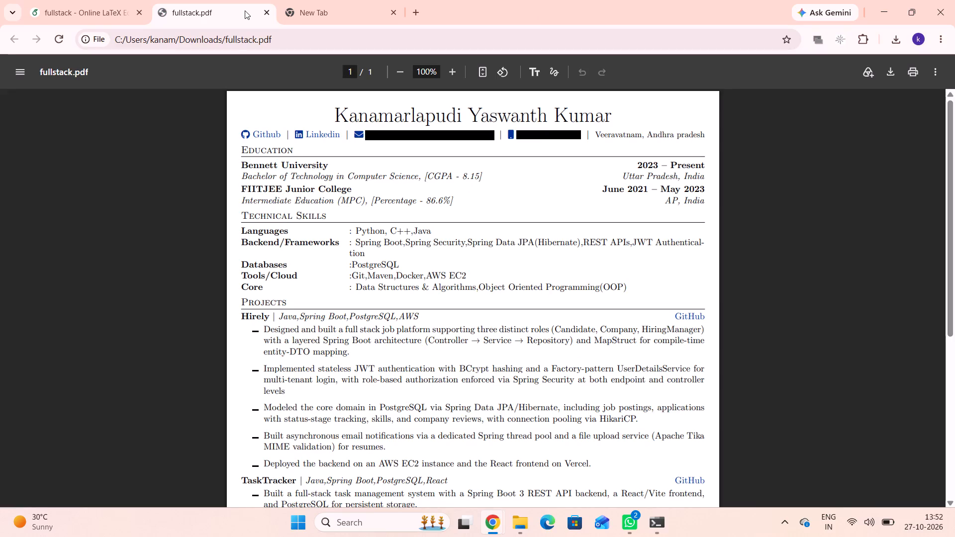
{"action": "scroll", "coordinate": [236, 174], "scroll_direction": "down", "scroll_amount": 1}
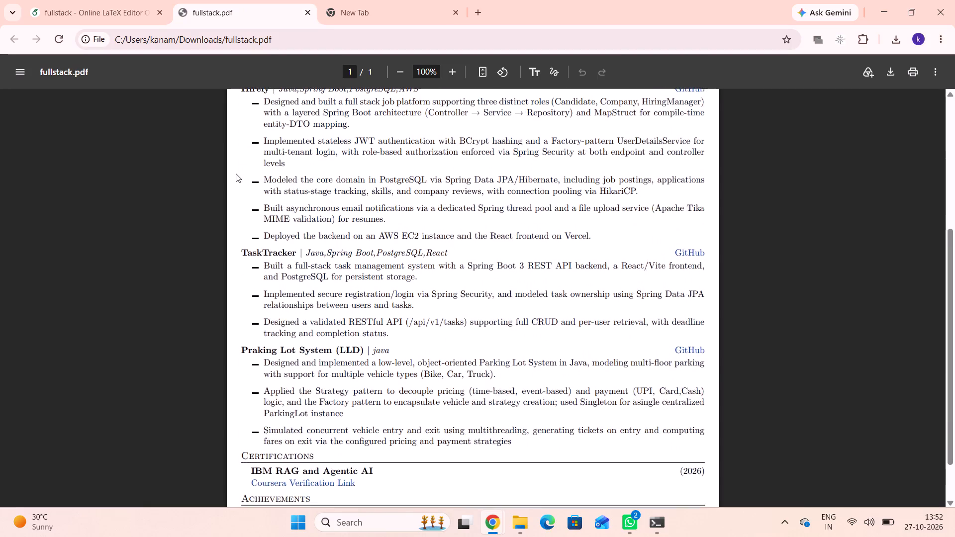
{"action": "scroll", "coordinate": [236, 174], "scroll_direction": "down", "scroll_amount": 2}
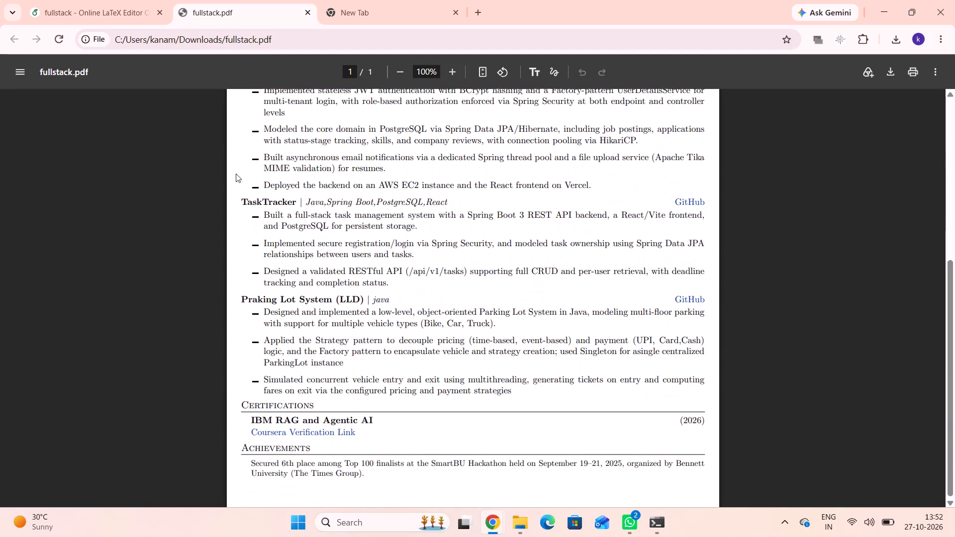
{"action": "scroll", "coordinate": [236, 174], "scroll_direction": "down", "scroll_amount": 2}
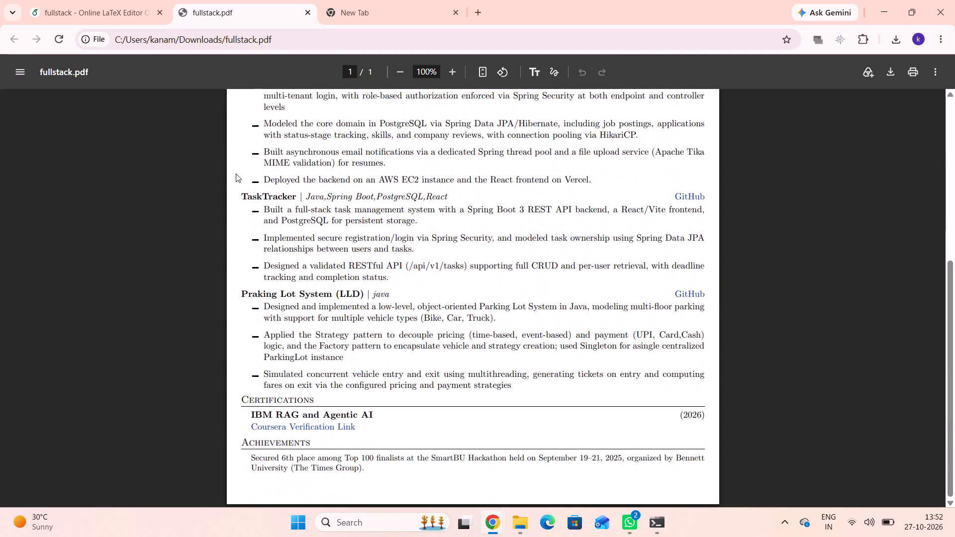
{"action": "scroll", "coordinate": [236, 174], "scroll_direction": "down", "scroll_amount": 3}
{"action": "scroll", "coordinate": [236, 174], "scroll_direction": "up", "scroll_amount": 2}
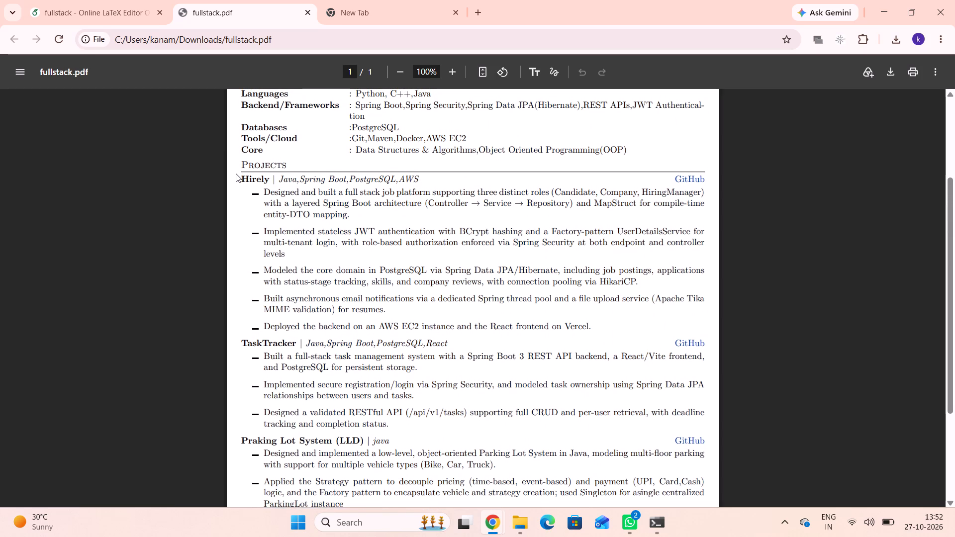
{"action": "scroll", "coordinate": [338, 258], "scroll_direction": "up", "scroll_amount": 2}
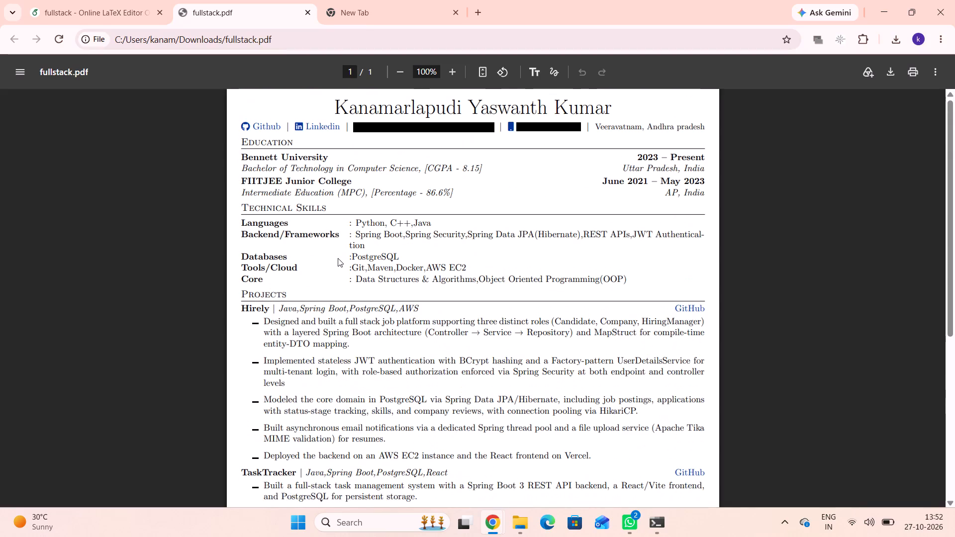
Close the blank new page, fullstack.pdf and the Overleaf fullstack project.
{"action": "left_click", "coordinate": [458, 16]}
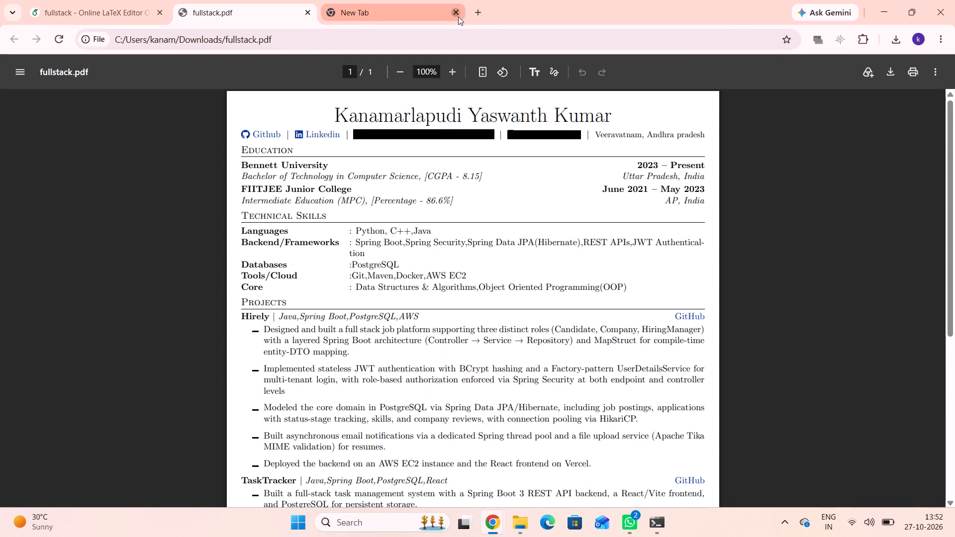
{"action": "left_click", "coordinate": [313, 15]}
{"action": "left_click", "coordinate": [308, 12]}
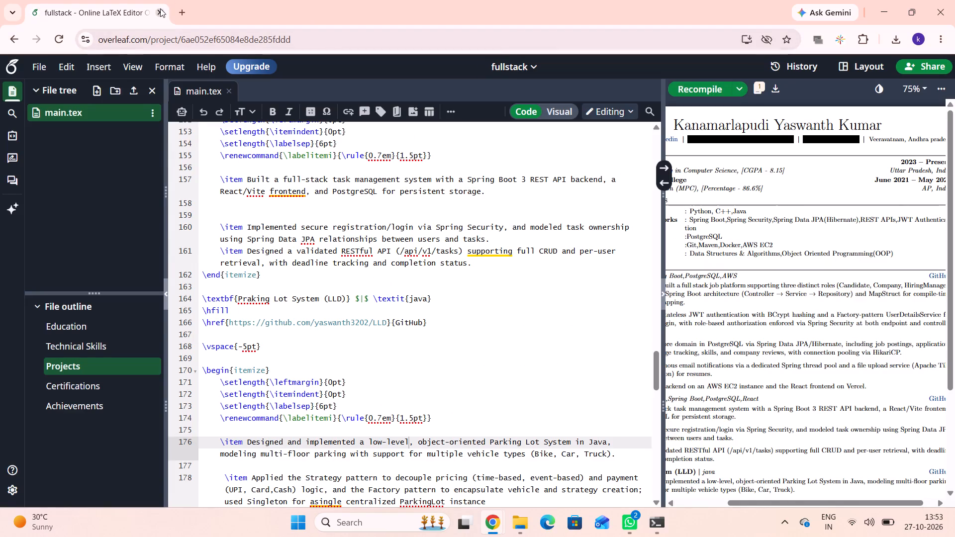
{"action": "left_click", "coordinate": [160, 8]}
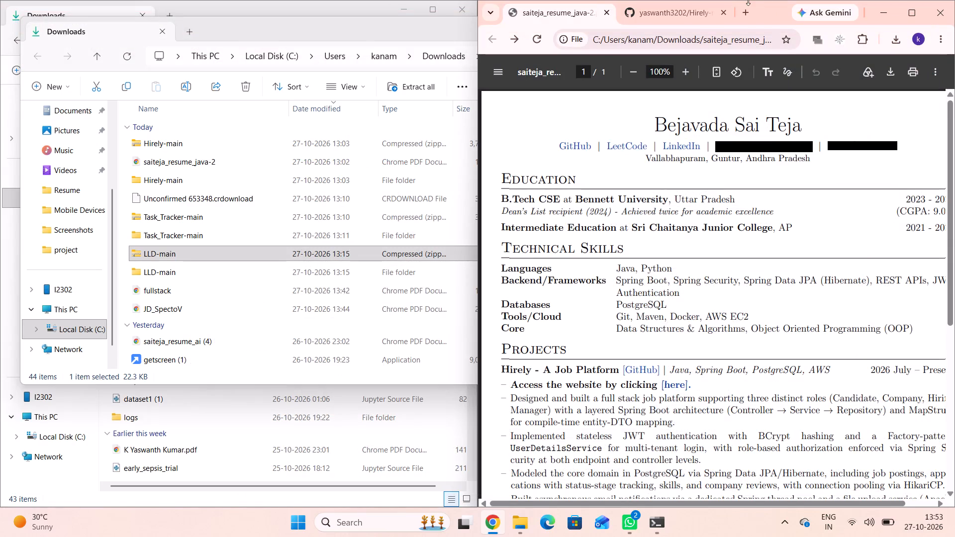
Close the remaining browser window with the reference Java résumé and both Downloads folder windows.
{"action": "left_click", "coordinate": [941, 14]}
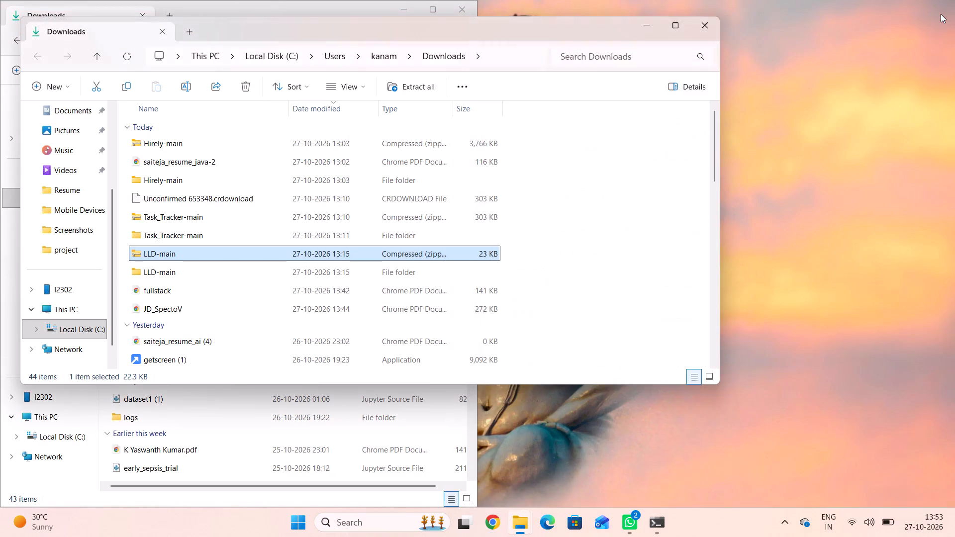
{"action": "left_click", "coordinate": [704, 28]}
{"action": "left_click", "coordinate": [462, 8]}
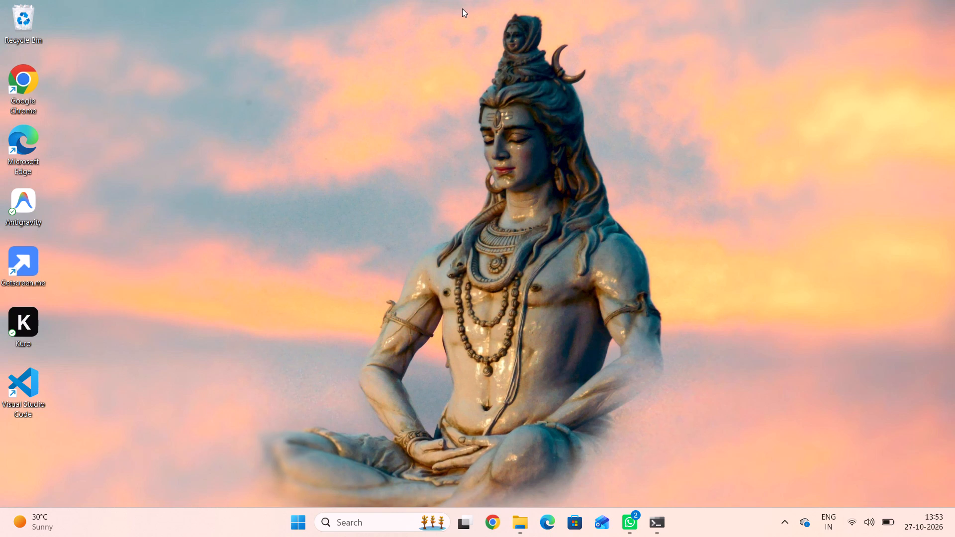
Shut down the computer from the cleared desktop.
{"action": "key", "text": "alt+F4"}
{"action": "key", "text": "Return"}
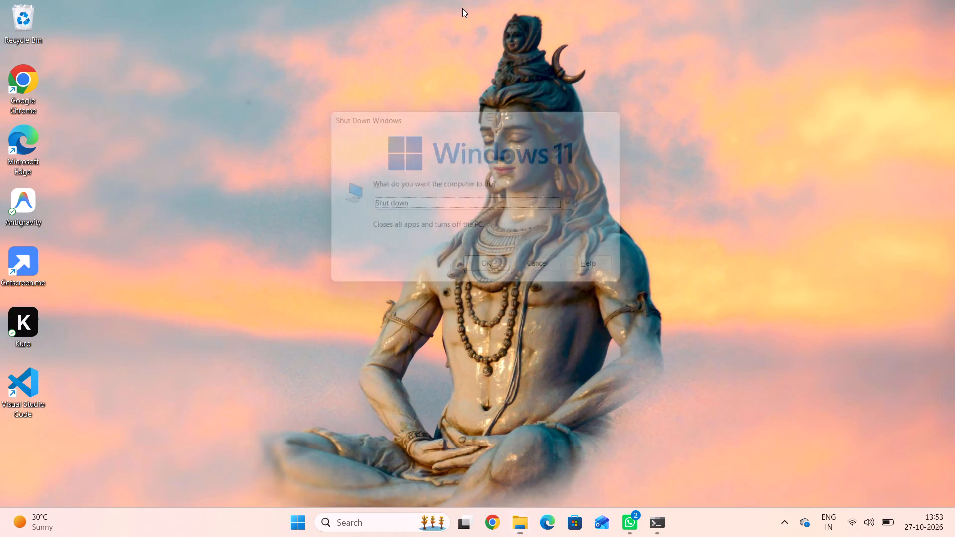